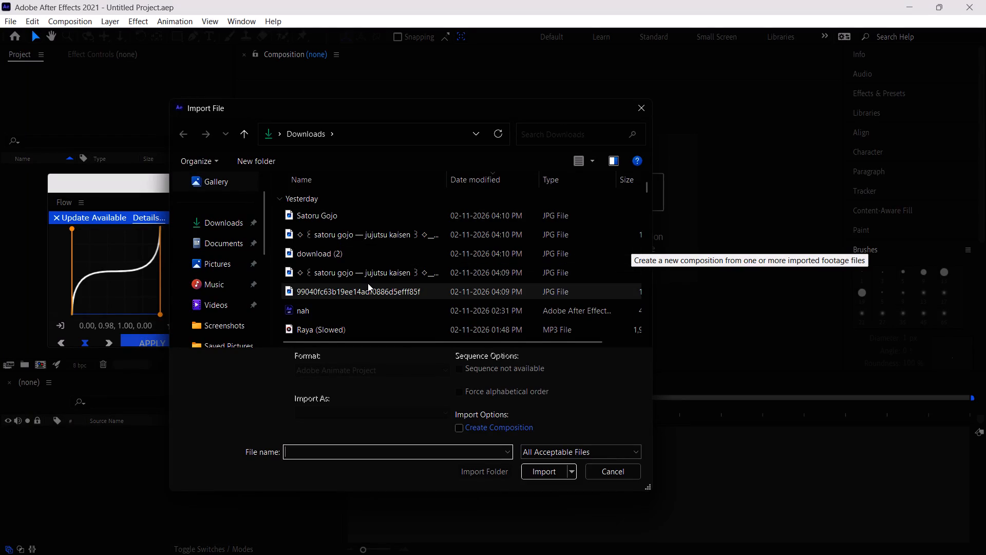
Create a new composition from the "satoru gojo — jujutsu kaisen" JPG modified at 04:09 PM in the Downloads folder.
scroll(368, 283, down, 2)
scroll(368, 283, up, 2)
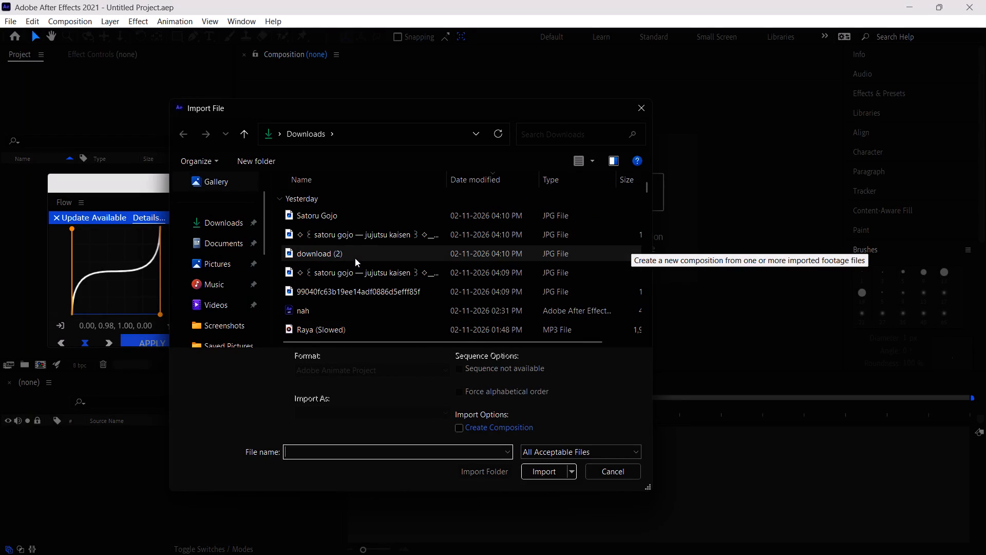
ctrl+click(355, 258)
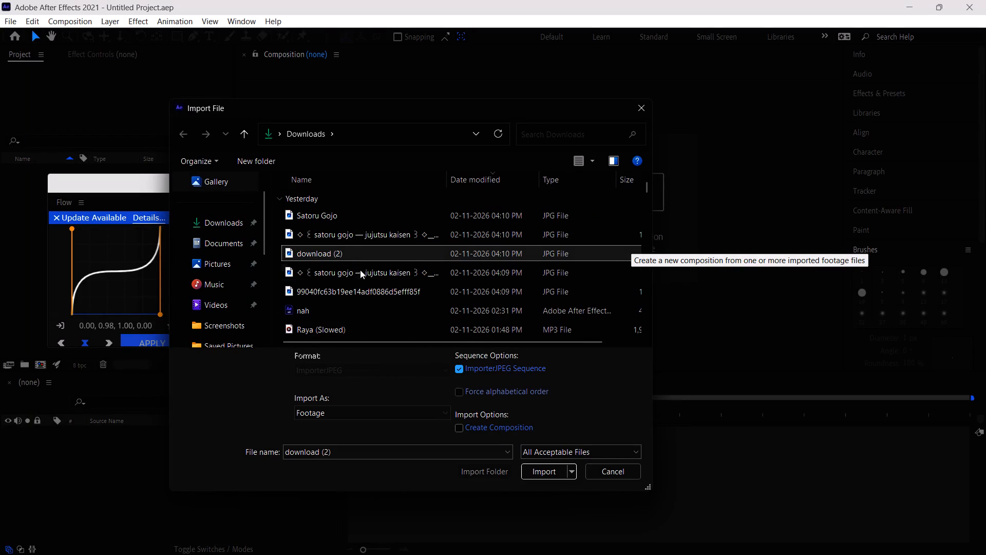
click(358, 273)
ctrl+scroll(358, 273, down, 1)
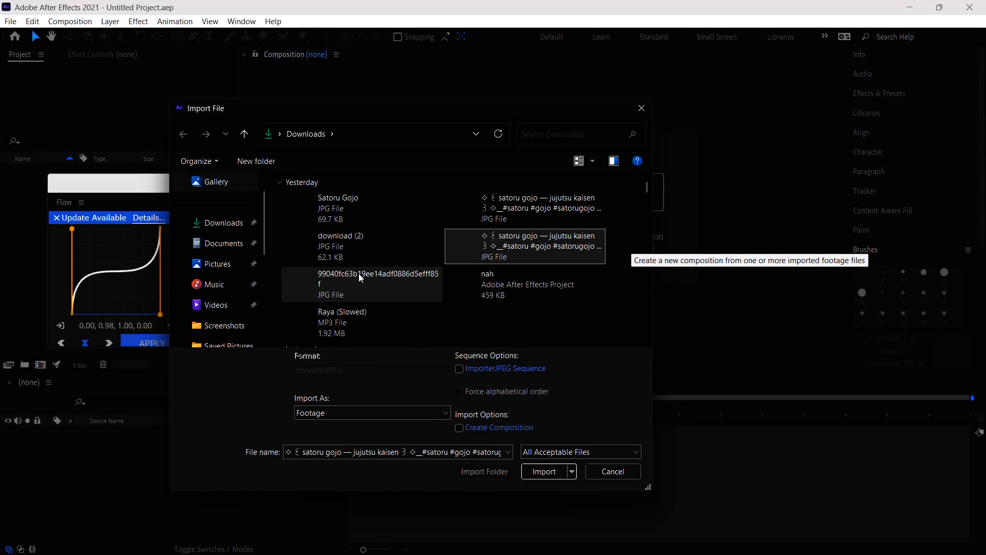
scroll(489, 284, down, 1)
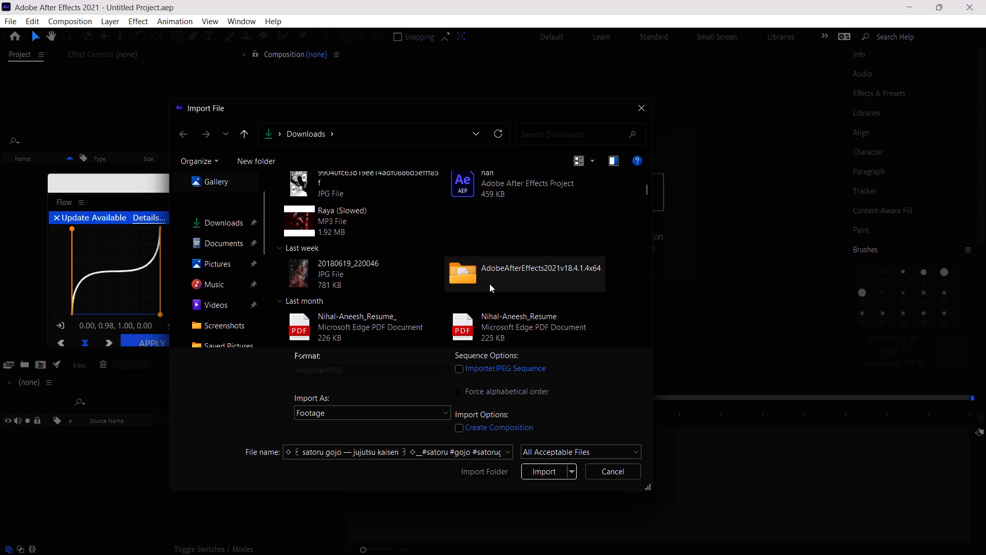
scroll(489, 284, down, 4)
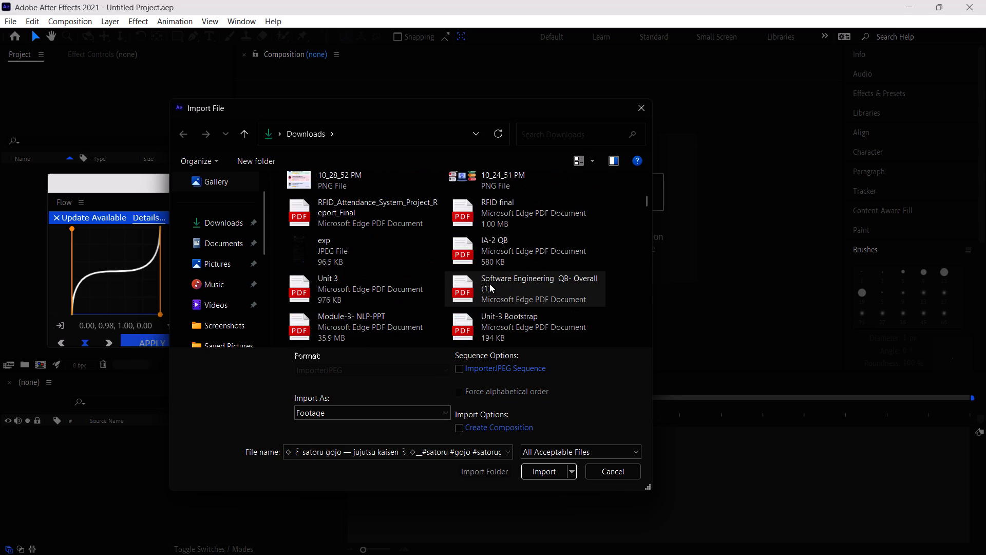
scroll(489, 284, down, 4)
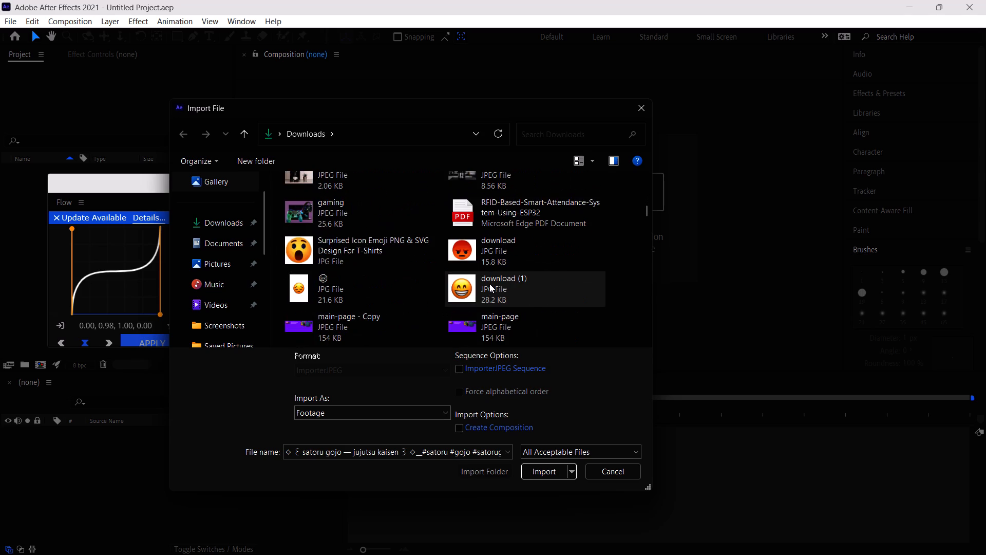
scroll(489, 284, down, 7)
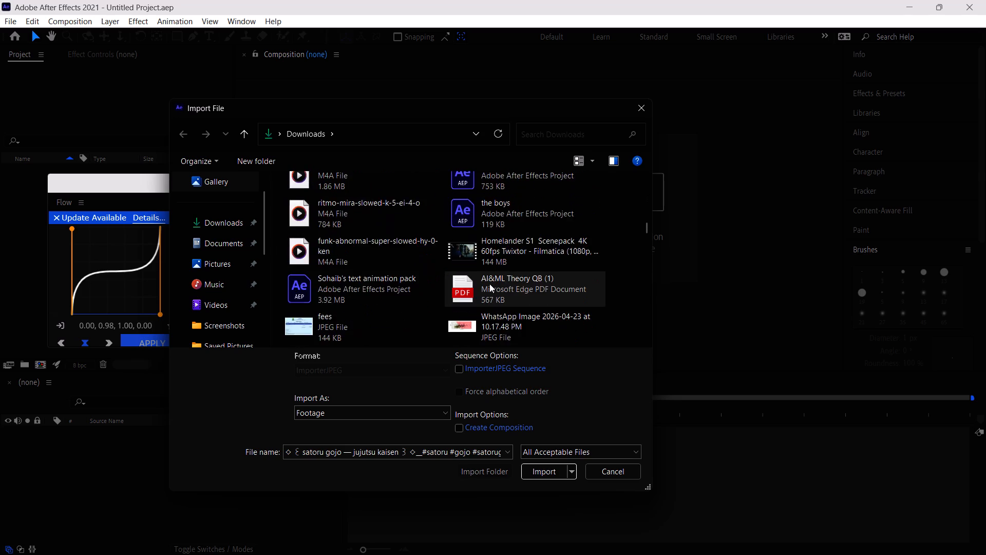
scroll(489, 284, down, 3)
scroll(489, 284, up, 4)
click(553, 473)
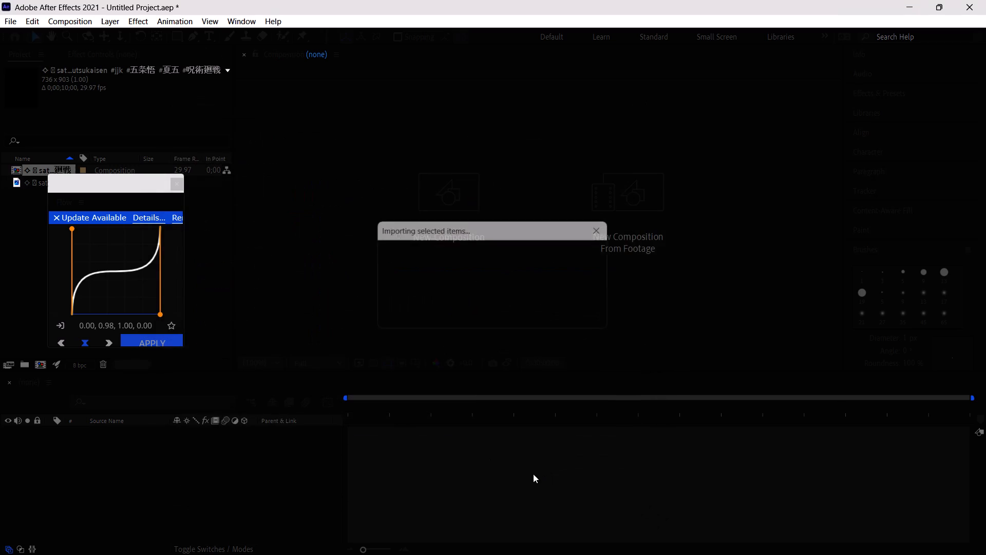
Scrub through about the first second of the composition and return the playhead to 0;00;00;00.
drag(359, 413, 373, 416)
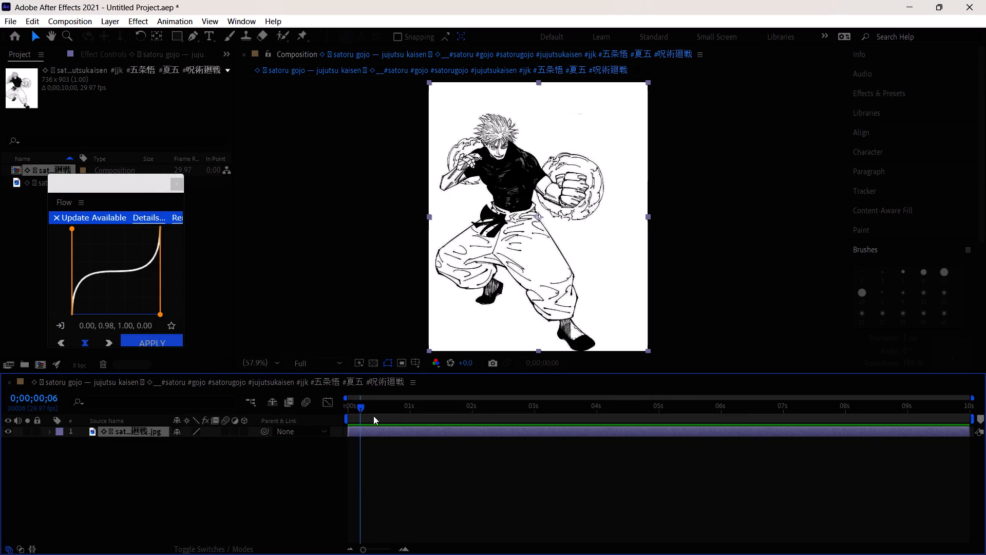
drag(373, 416, 412, 518)
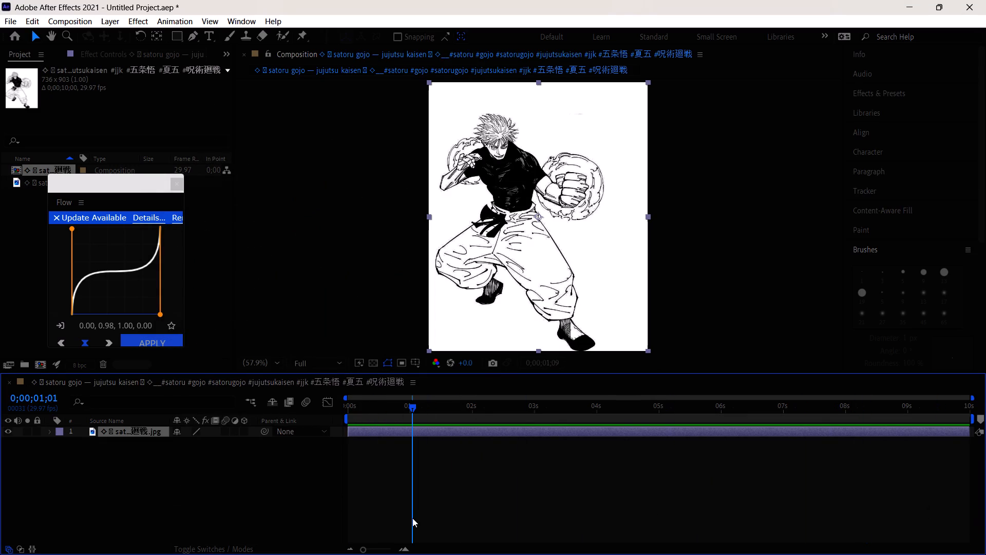
drag(412, 518, 188, 477)
Move the floating Flow window off the Project panel into the empty area beside the composition preview.
drag(110, 187, 730, 173)
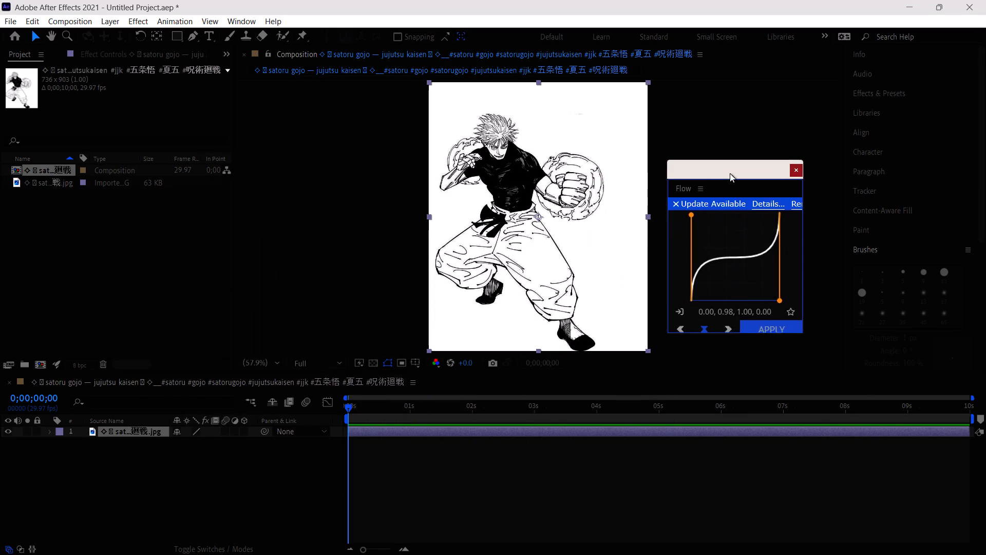
drag(730, 173, 756, 145)
Open the file import dialog and look through the Downloads folder for further footage.
right_click(135, 264)
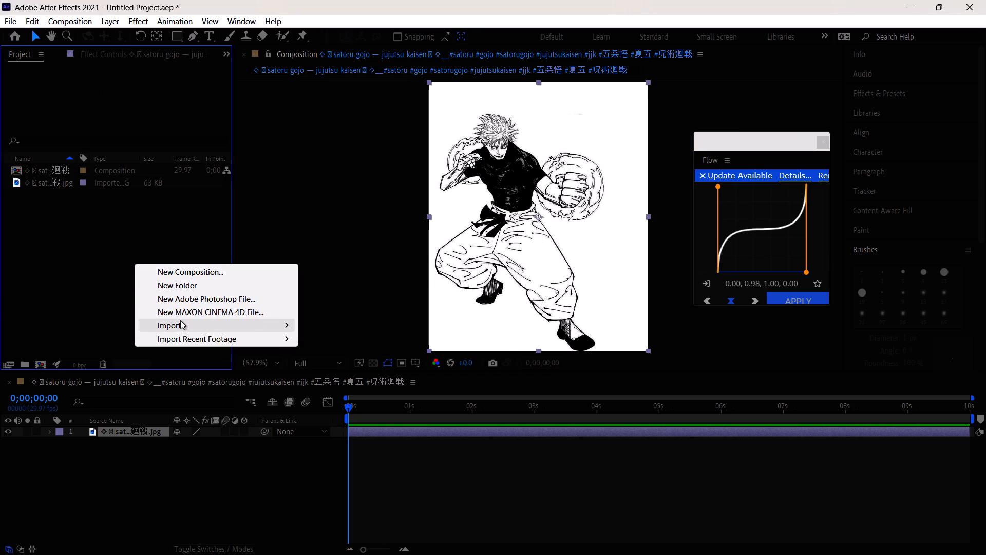
click(180, 321)
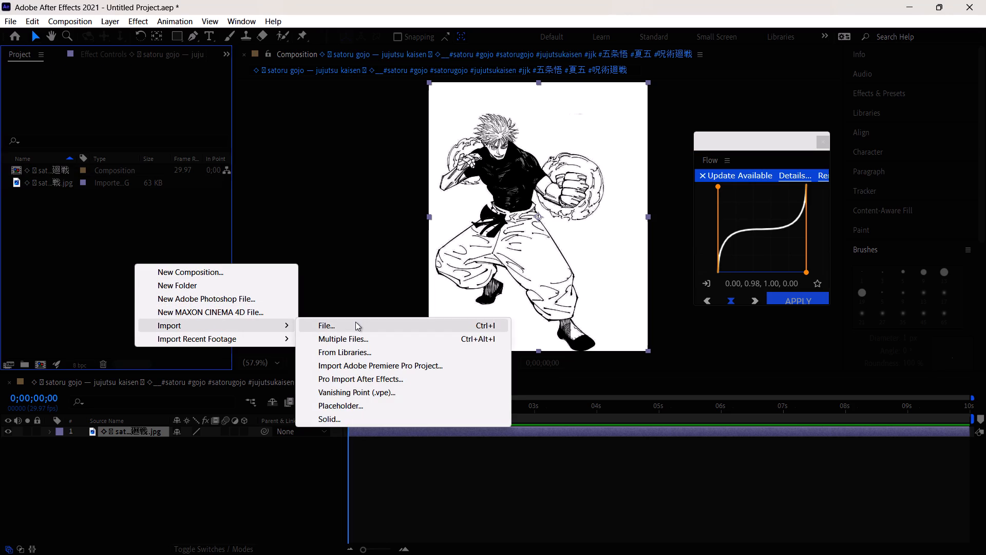
click(355, 322)
click(213, 219)
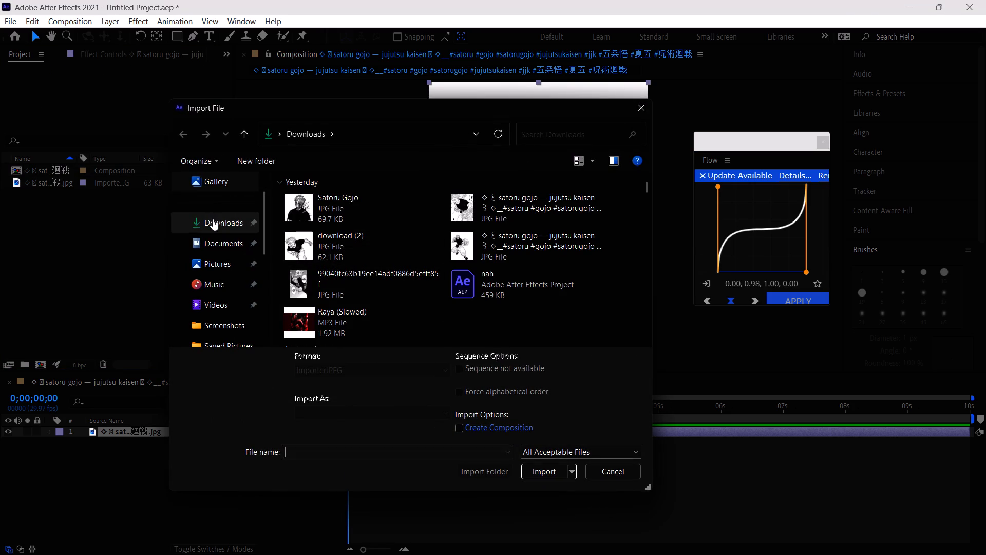
double_click(212, 222)
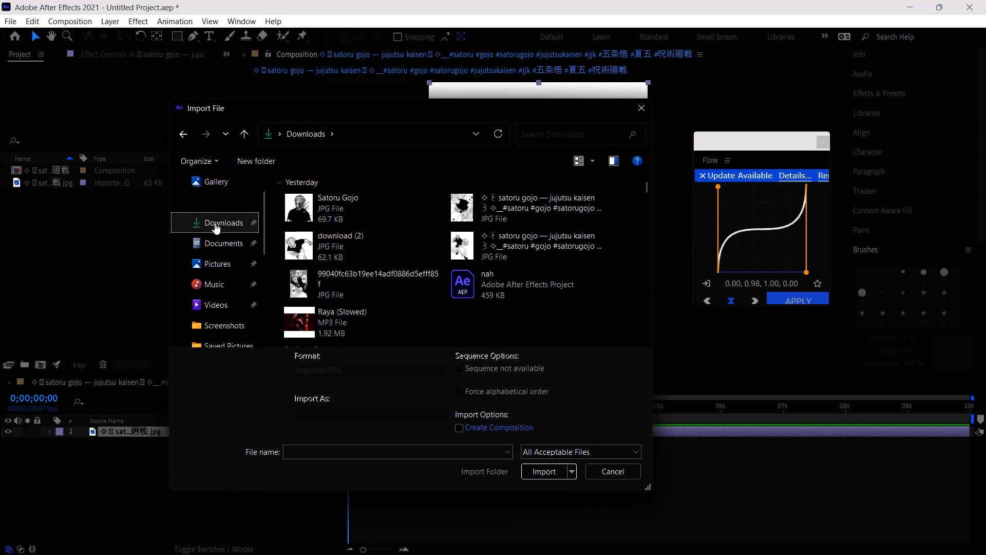
scroll(316, 243, down, 3)
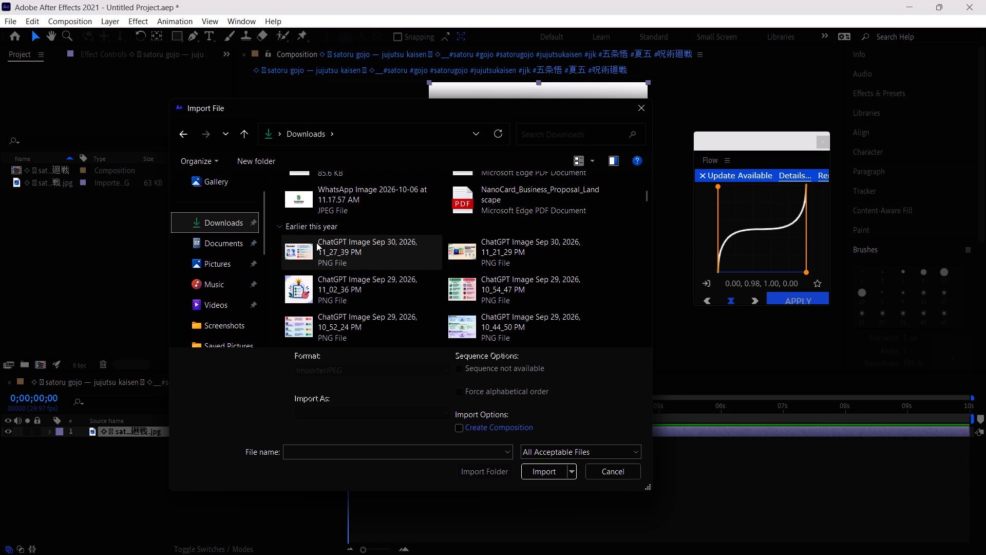
scroll(316, 243, down, 7)
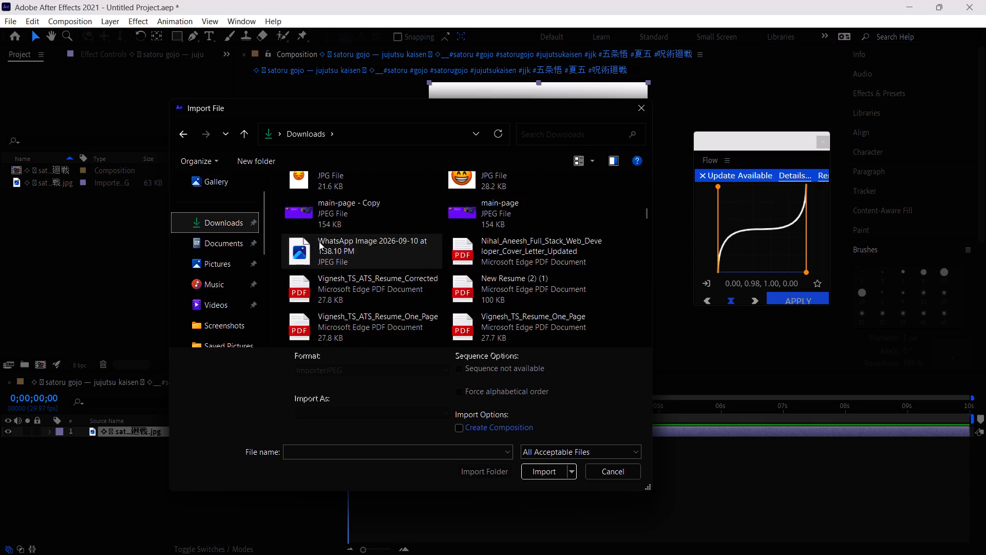
scroll(319, 242, down, 6)
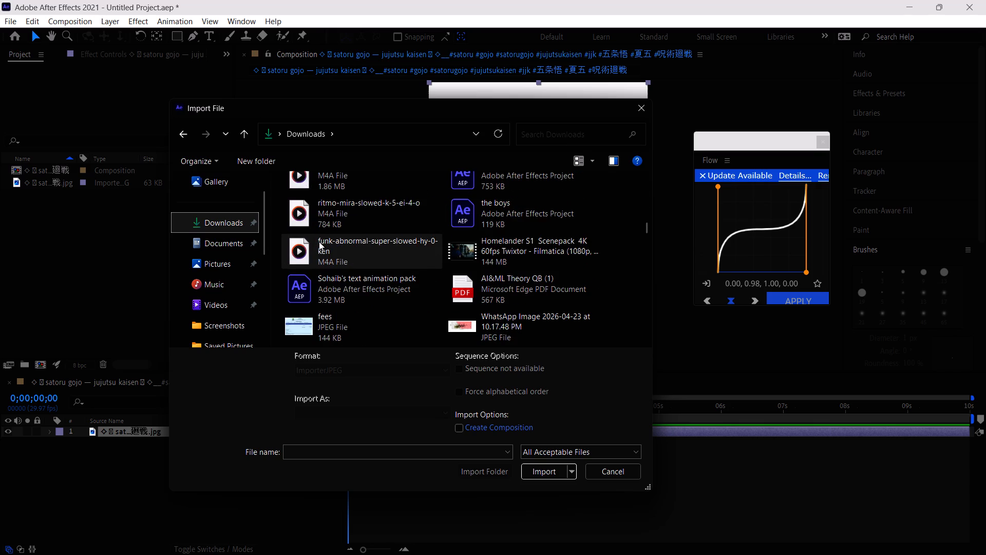
scroll(319, 242, down, 5)
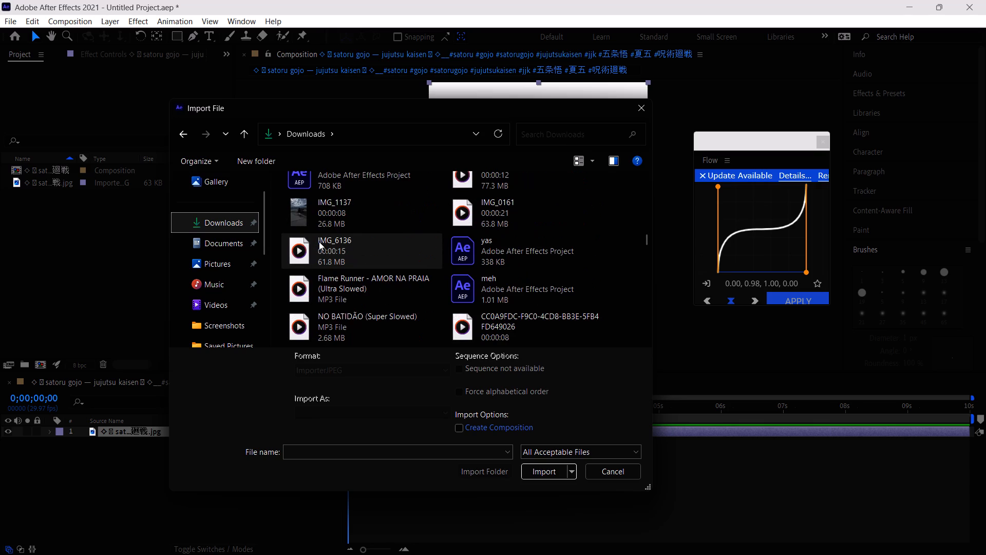
scroll(319, 242, down, 6)
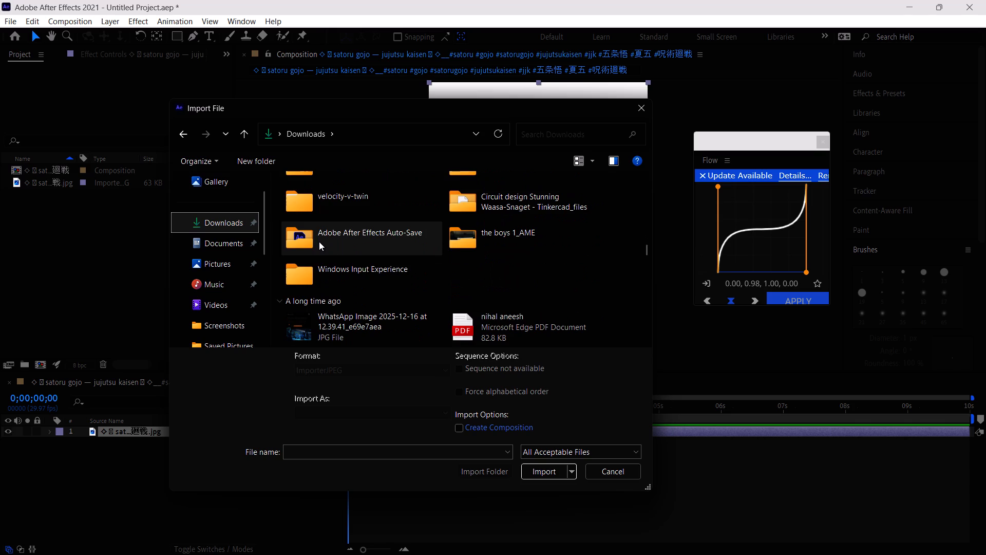
scroll(319, 242, down, 5)
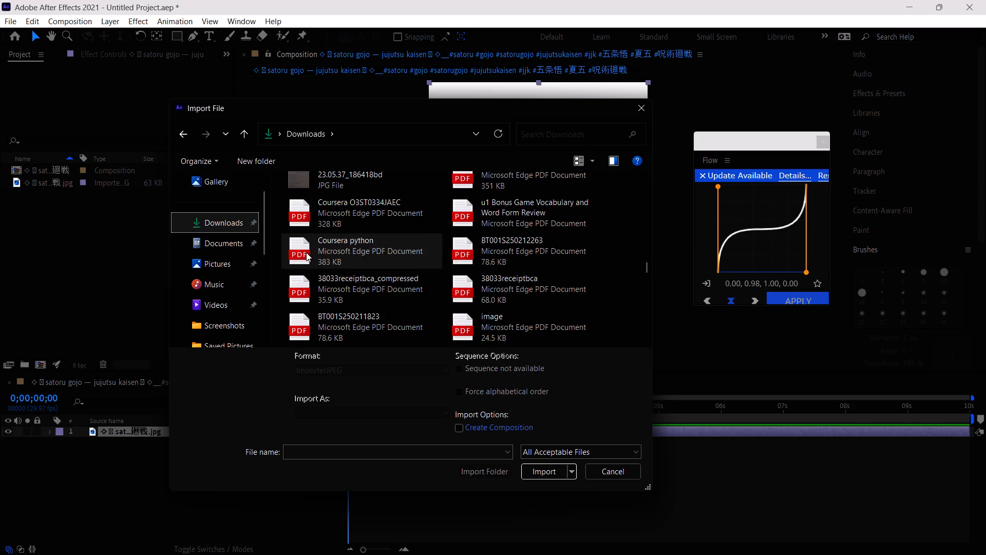
Check the Documents, Pictures and Music folders for footage to import.
click(217, 250)
click(225, 270)
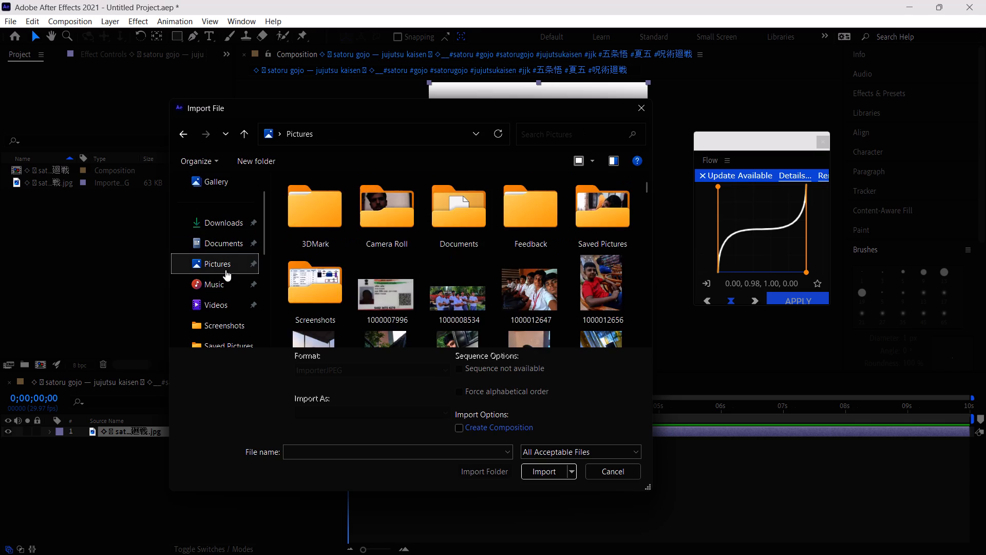
scroll(291, 262, down, 4)
click(224, 275)
click(232, 233)
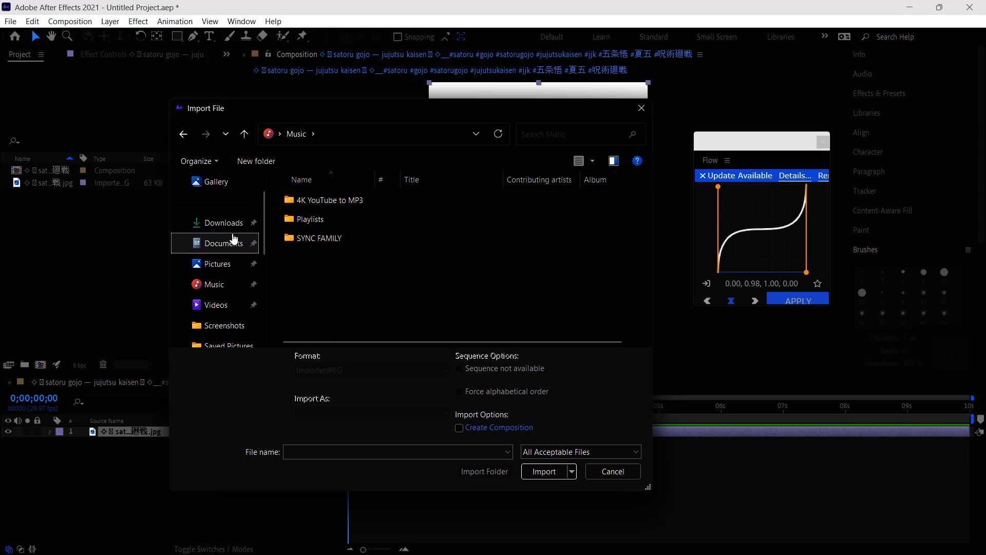
Go back to the Downloads folder and look through its files for footage, shifting the import dialog slightly.
click(223, 218)
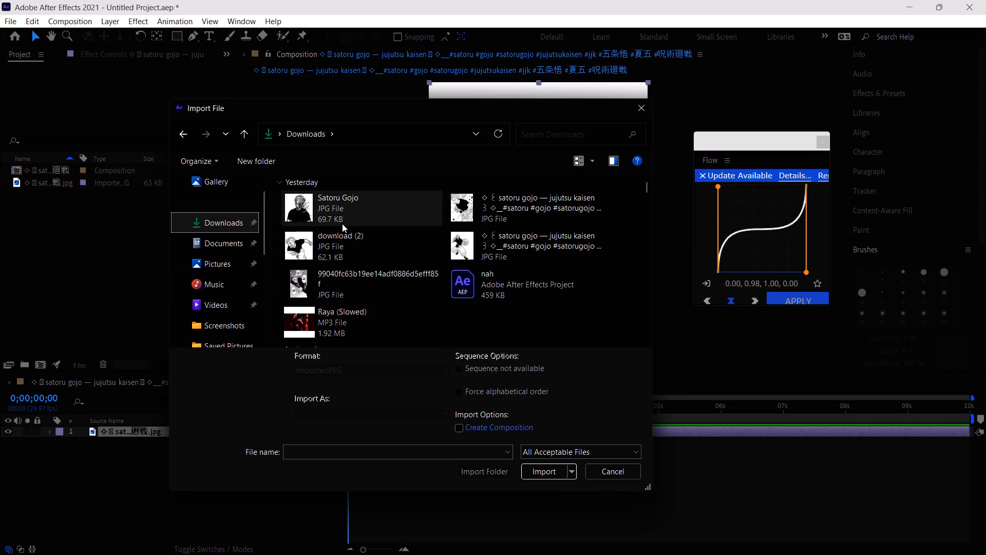
scroll(344, 226, down, 2)
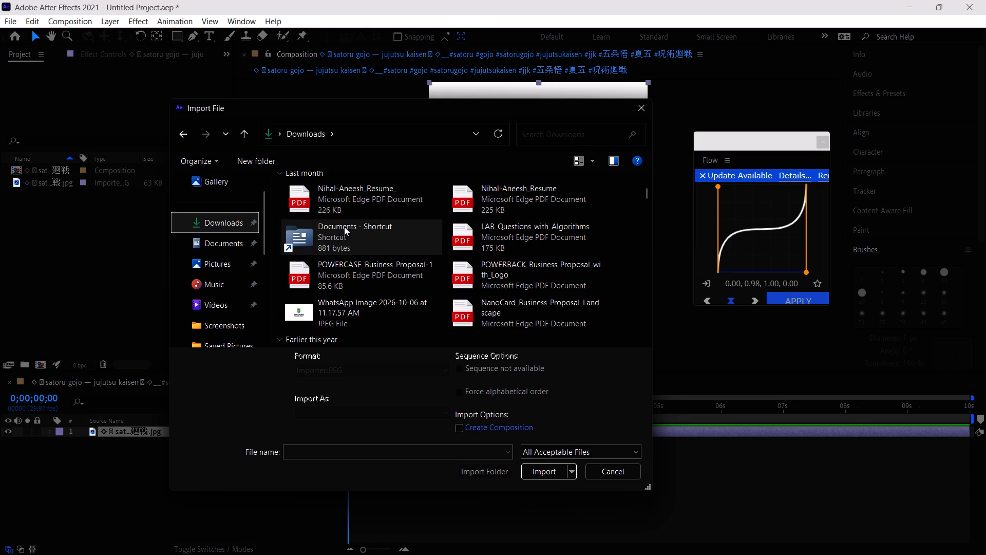
scroll(344, 227, down, 7)
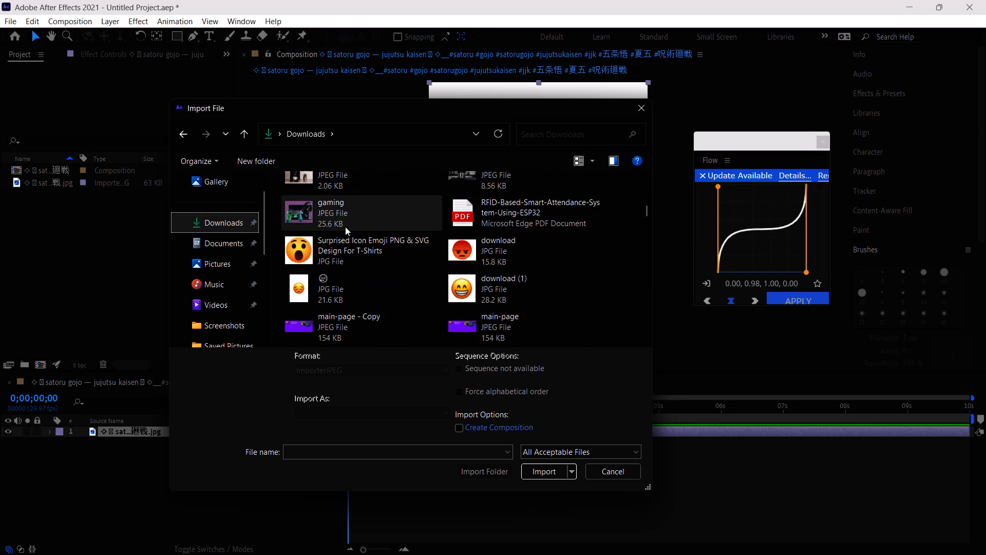
scroll(345, 227, down, 8)
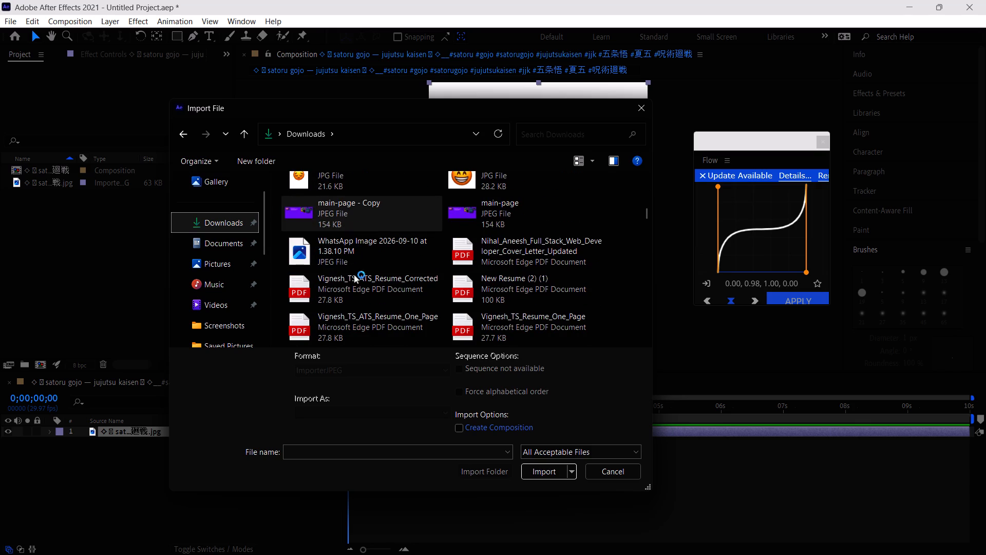
scroll(405, 270, down, 3)
scroll(404, 281, up, 4)
scroll(404, 274, down, 5)
scroll(404, 272, up, 6)
drag(598, 103, 625, 127)
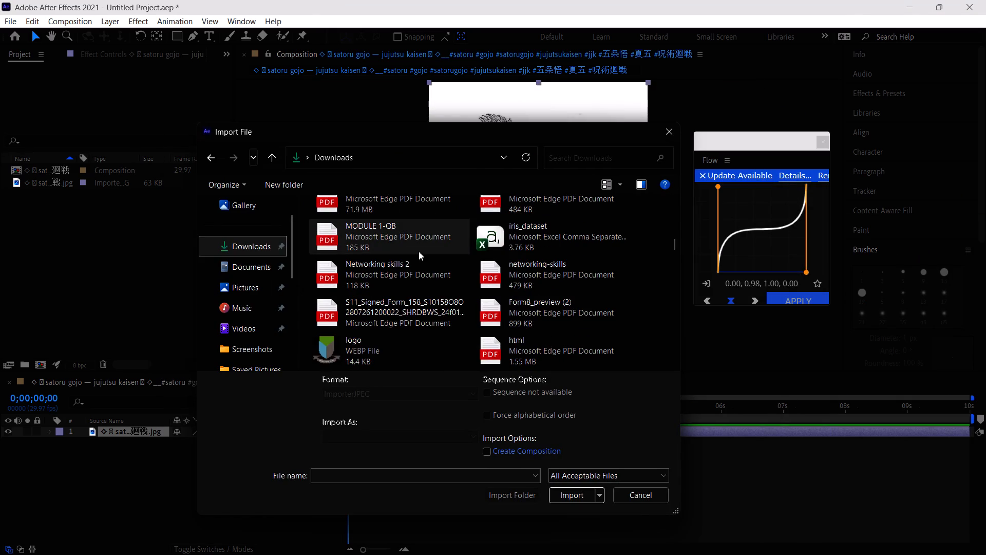
scroll(420, 255, down, 7)
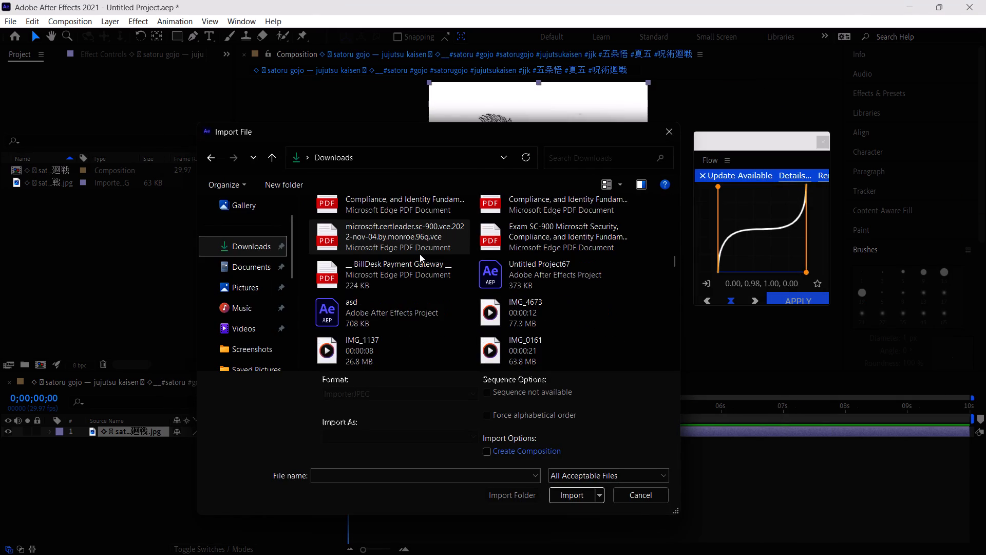
scroll(420, 246, down, 7)
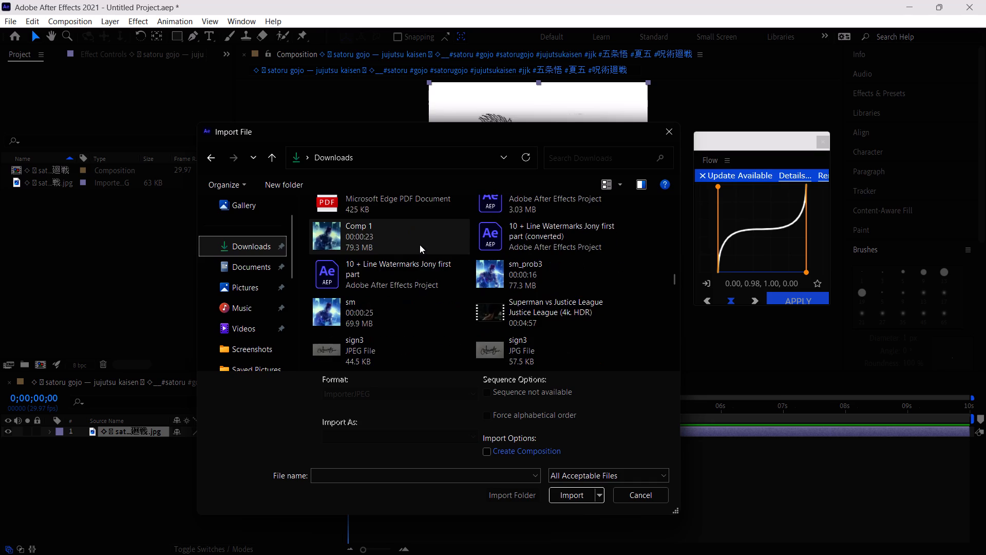
scroll(420, 245, down, 5)
Import the JPG 99040fc63b19ee14adf0886d5efff85f from yesterday's files in Downloads into the project.
scroll(419, 245, up, 18)
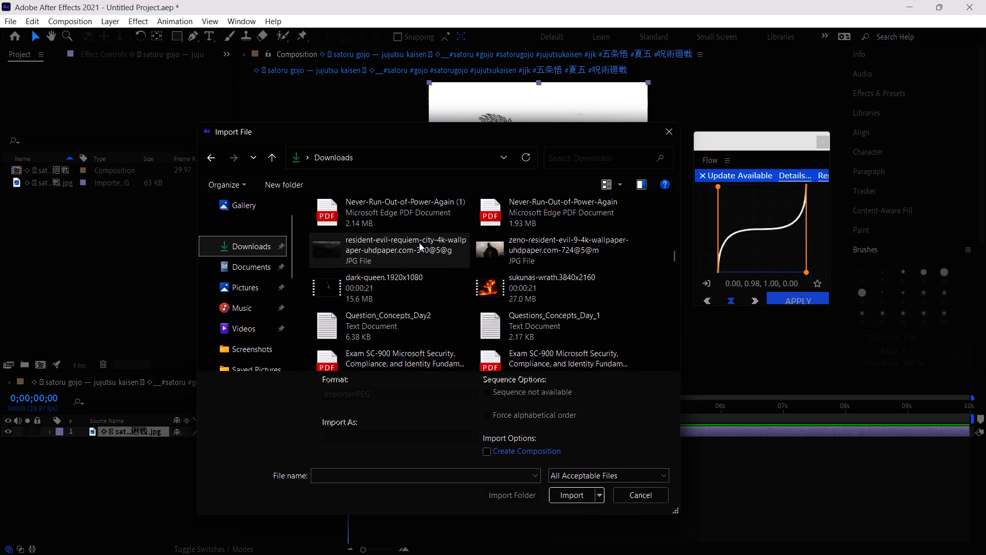
scroll(419, 243, up, 12)
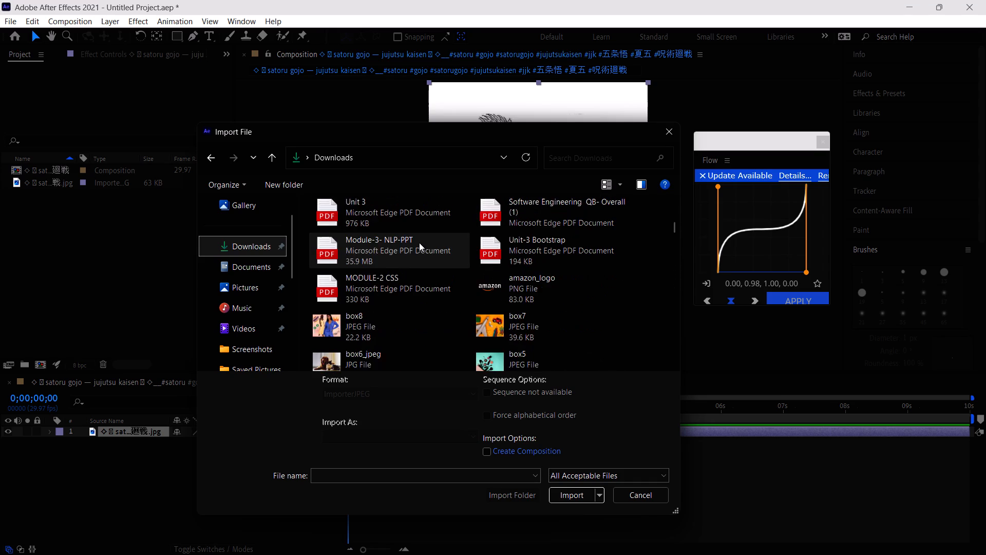
scroll(419, 243, up, 11)
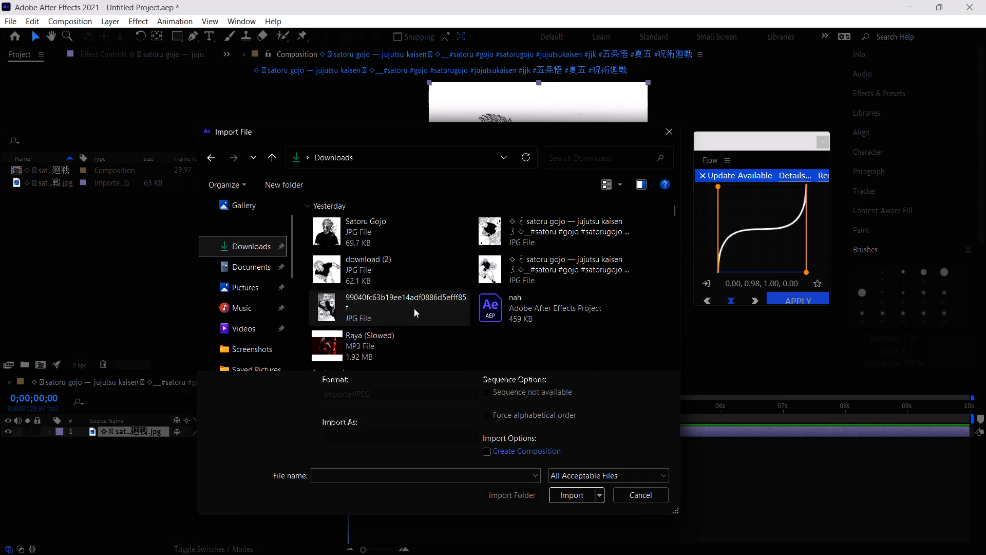
click(412, 308)
click(577, 492)
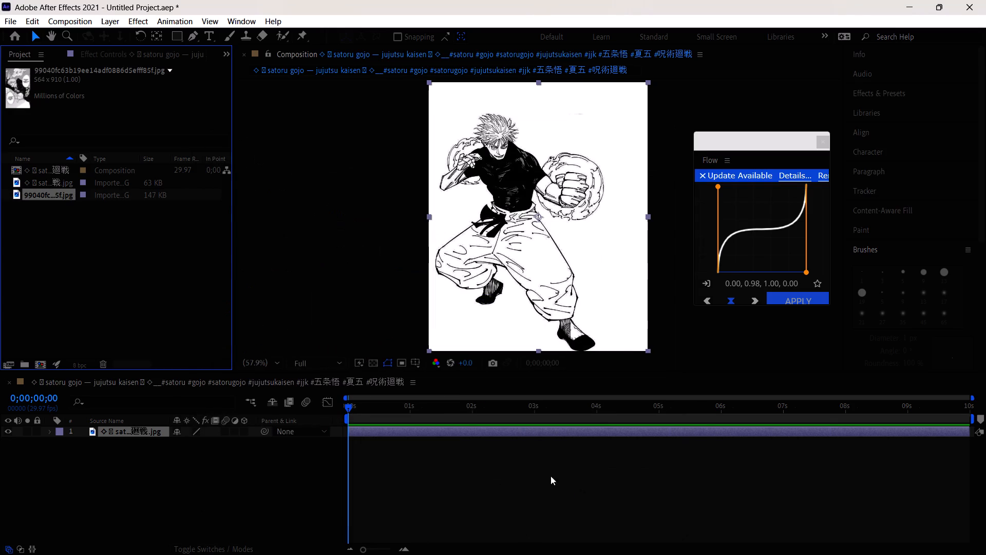
Add the 99040fc63b19ee14adf0886d5efff85f image to the composition beneath the existing Gojo layer and set the current time to 0;00;00;29.
click(37, 195)
drag(46, 196, 348, 475)
drag(352, 410, 409, 410)
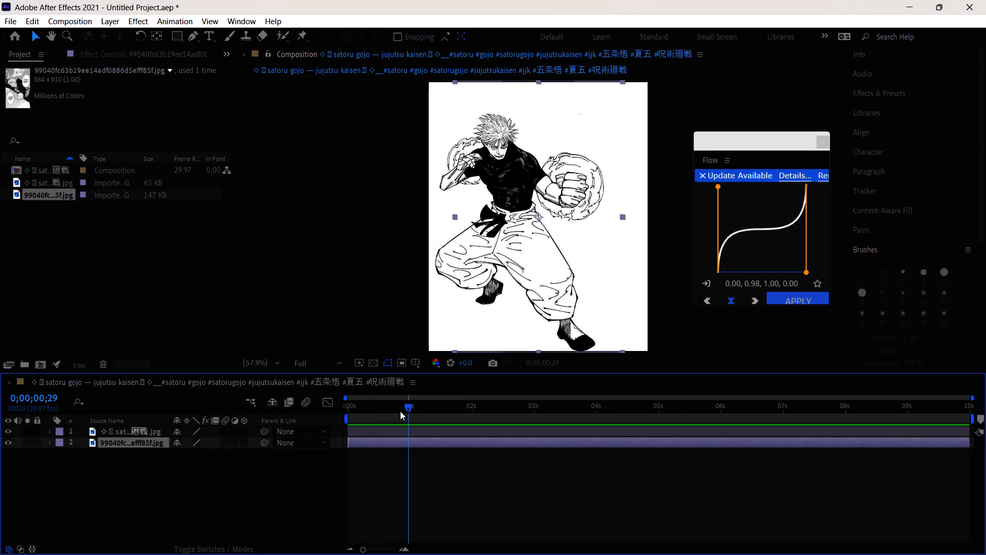
Move the floating Flow panel away from the composition view so it sits over the project items.
drag(750, 141, 76, 165)
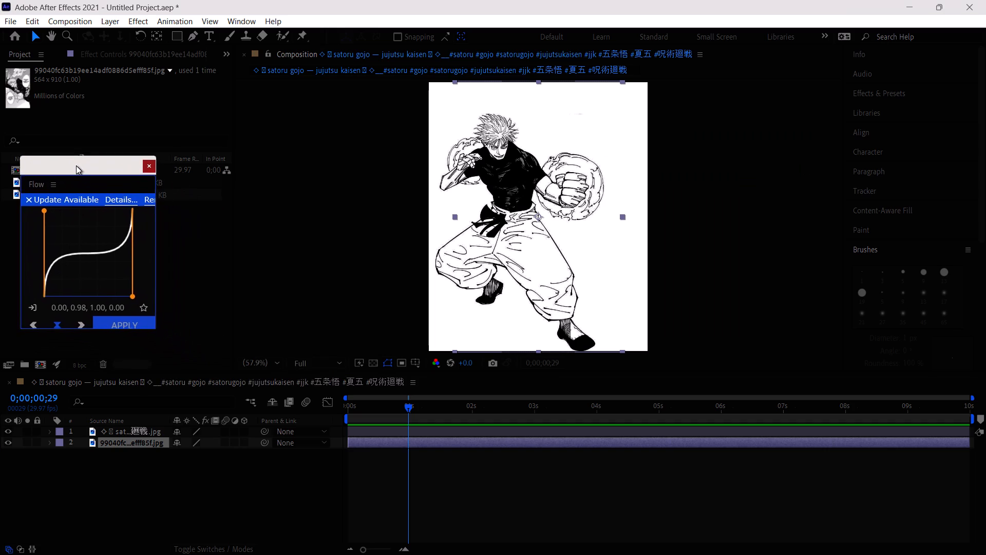
drag(76, 165, 93, 149)
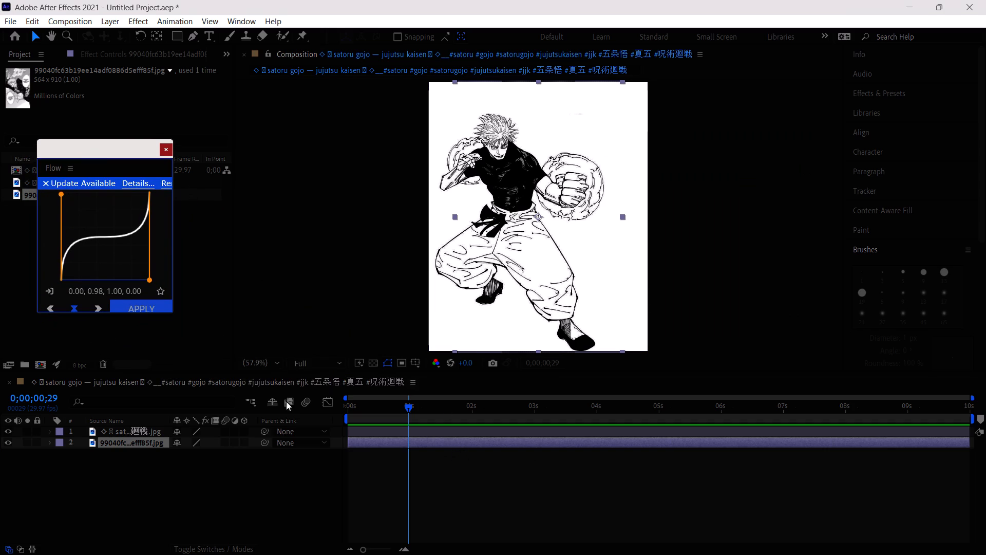
Scale the 99040fc63b19ee14adf0886d5efff85f layer down to 49%, and collapse its properties.
click(48, 442)
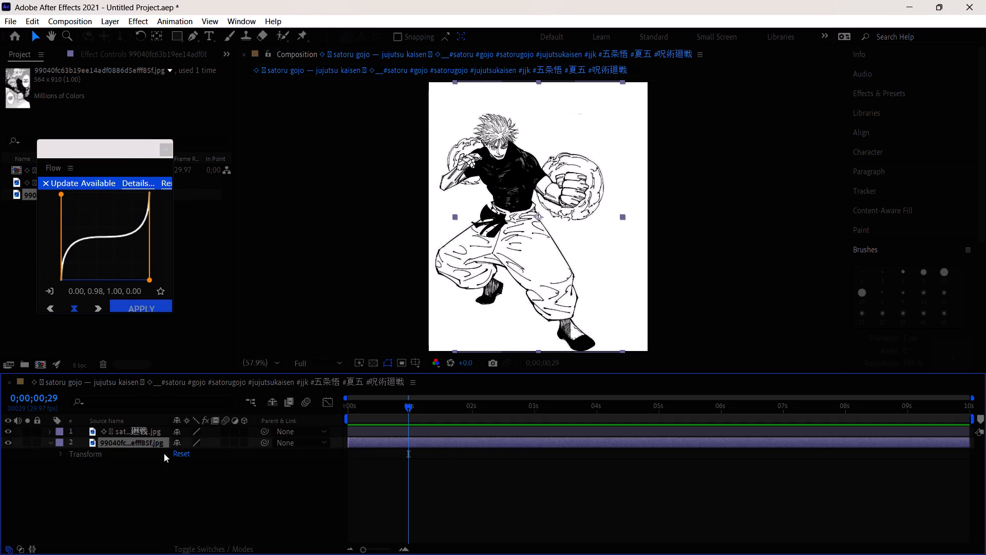
click(62, 452)
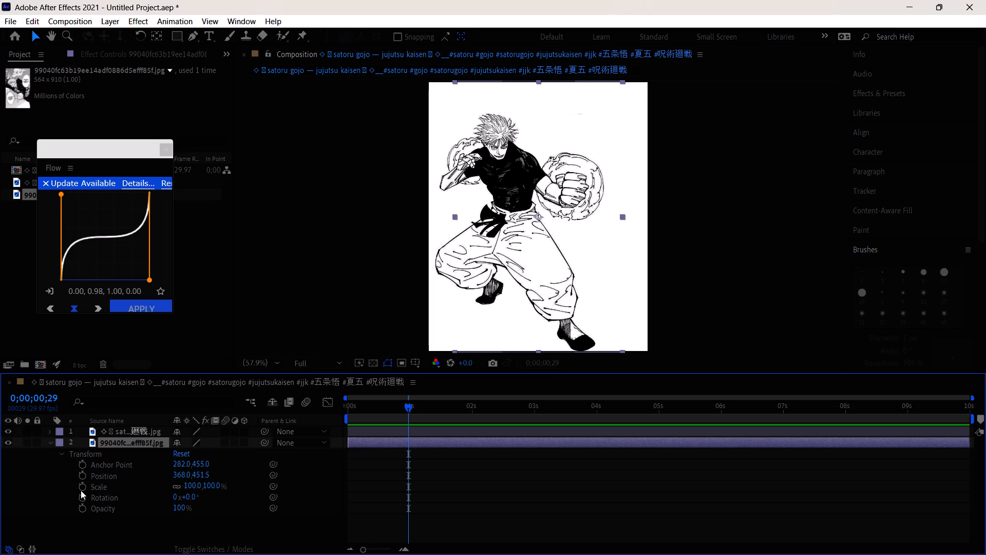
drag(191, 487, 176, 485)
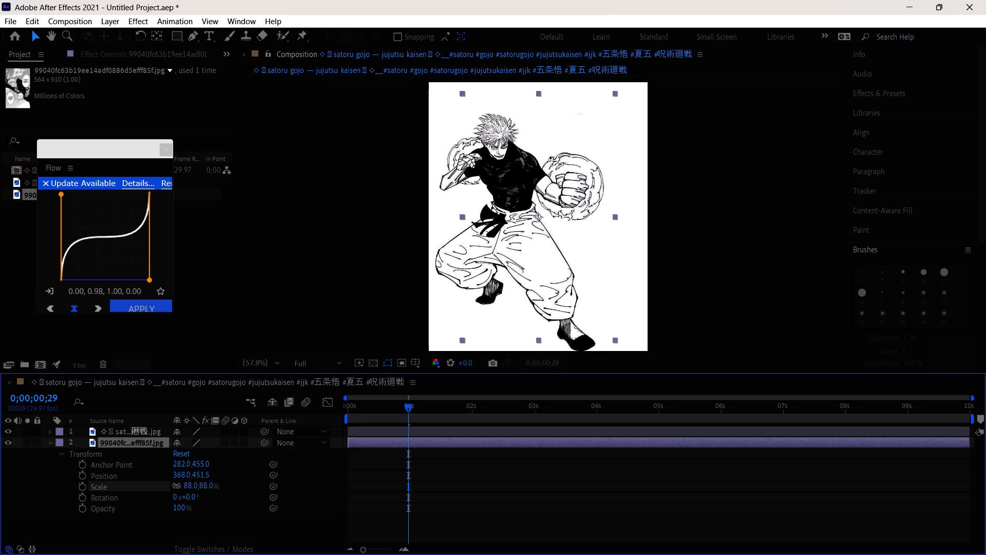
drag(176, 485, 164, 483)
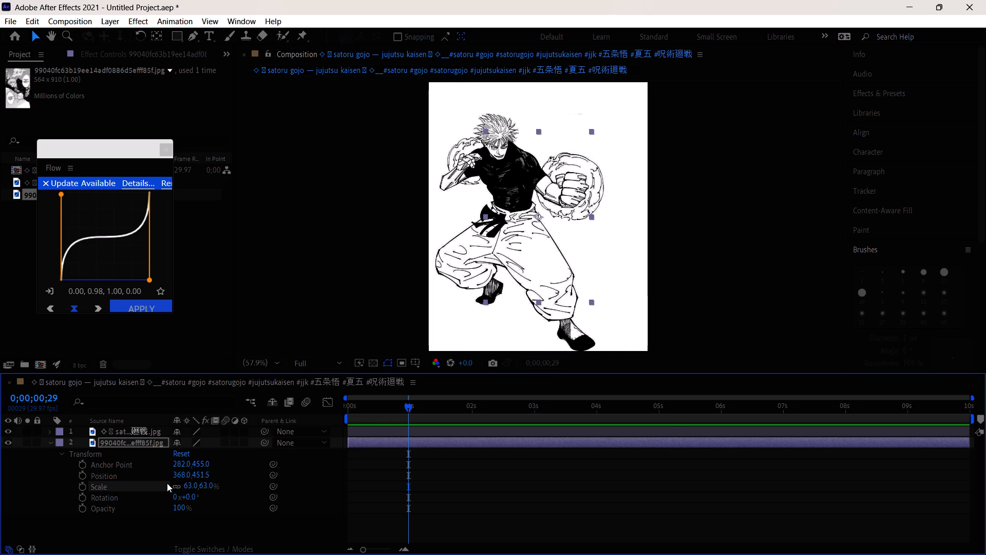
drag(189, 489, 185, 489)
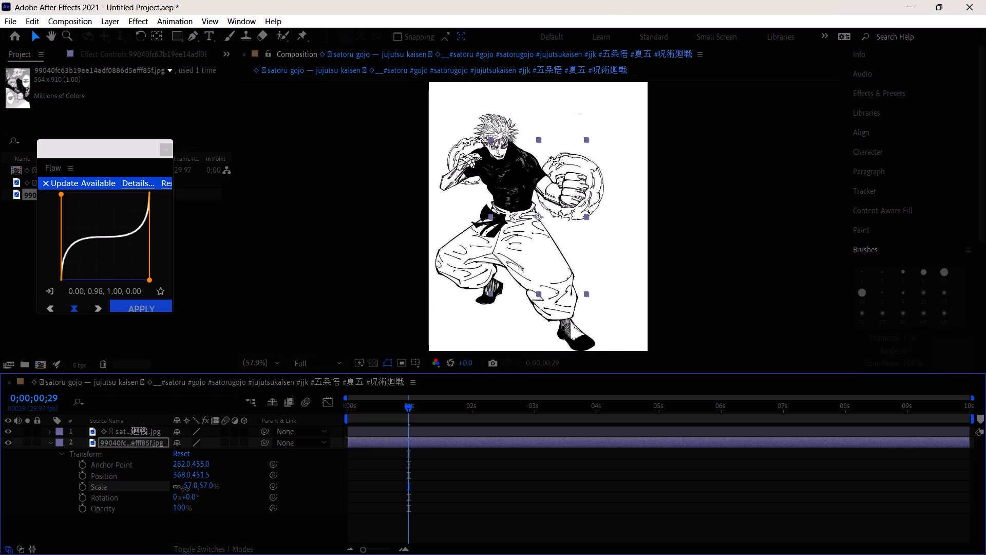
drag(185, 489, 181, 490)
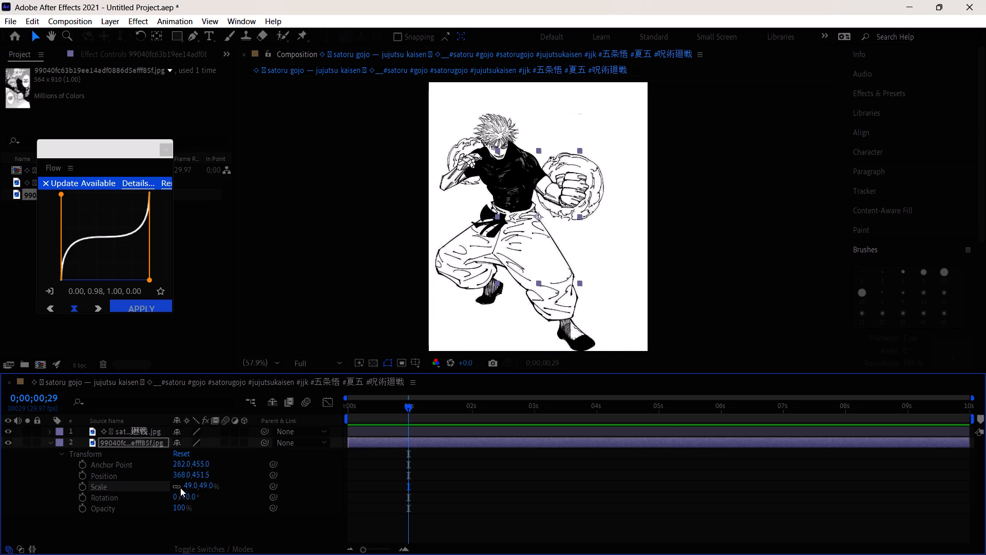
click(54, 443)
click(50, 440)
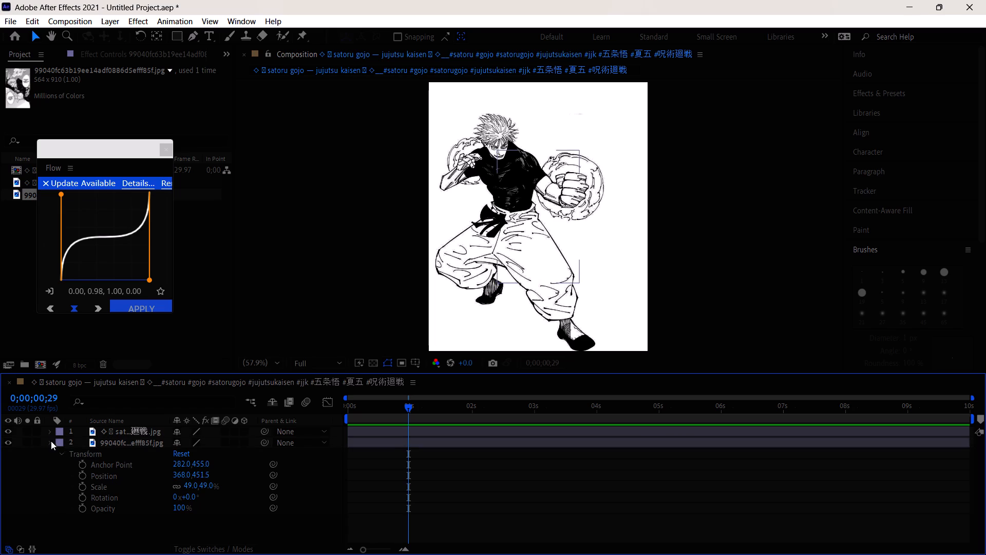
Scale the Satoru Gojo full-figure layer, layer 1, down to 50%.
click(46, 432)
click(60, 439)
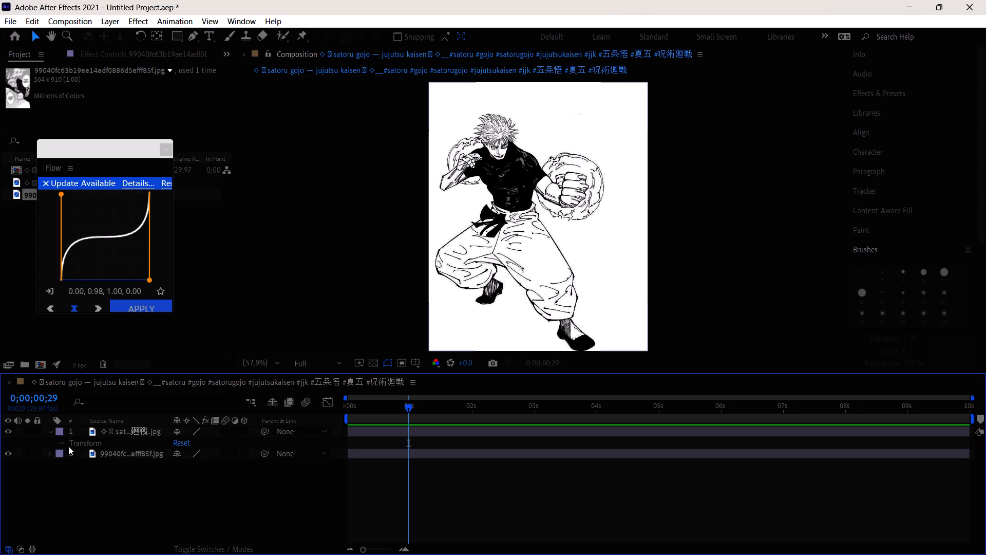
drag(196, 476, 170, 476)
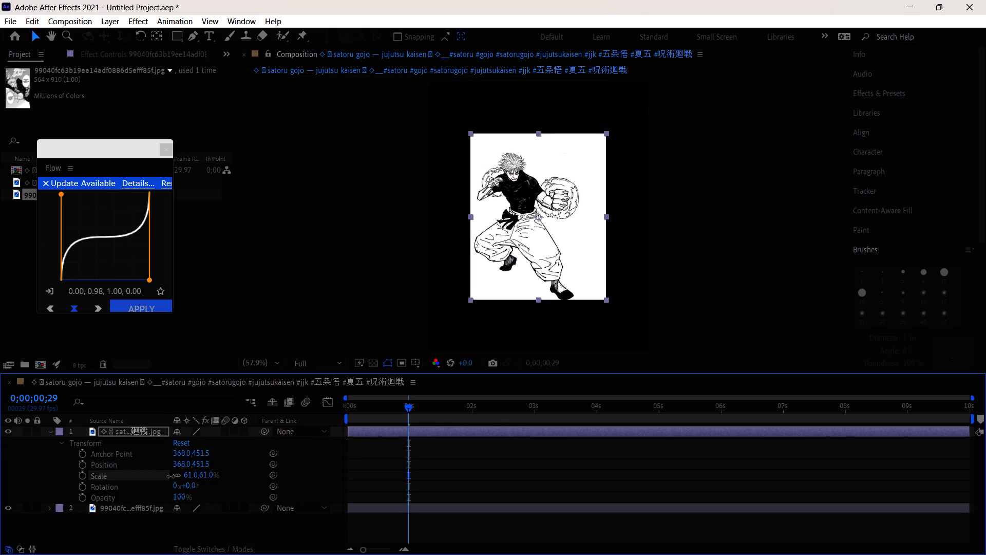
drag(170, 476, 166, 478)
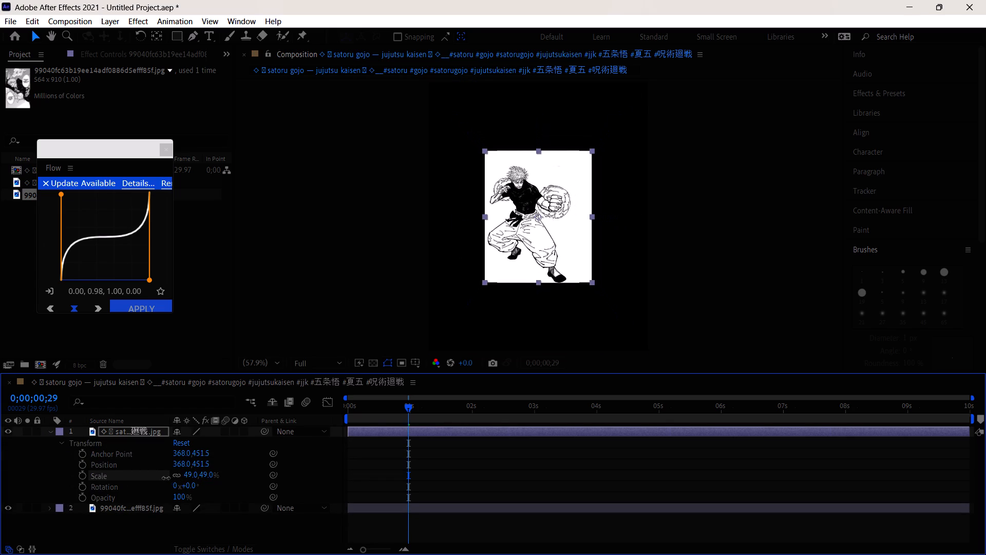
drag(166, 478, 166, 478)
drag(166, 478, 167, 478)
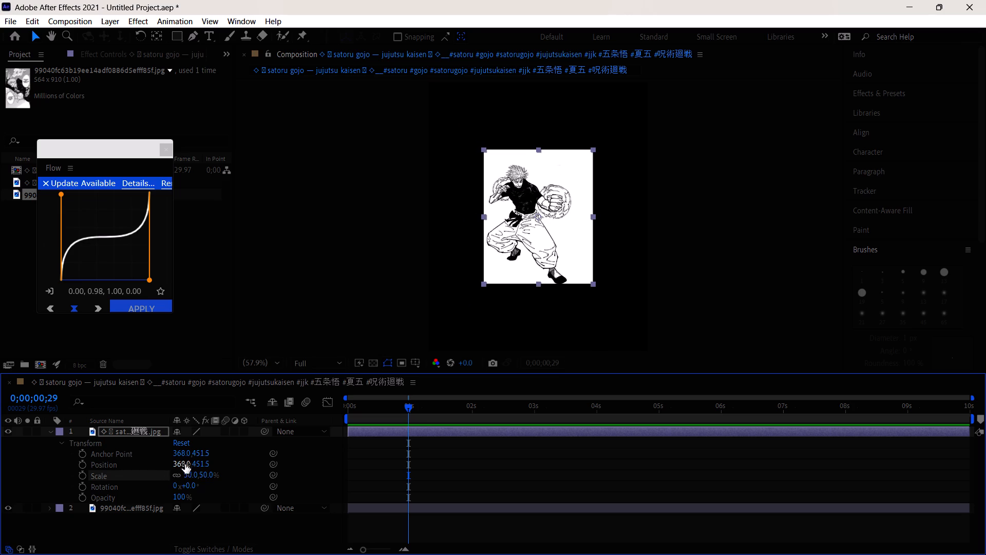
Place the two images side by side, setting the X position of layer 1 to 525 and of layer 2 to 168.
drag(183, 463, 295, 474)
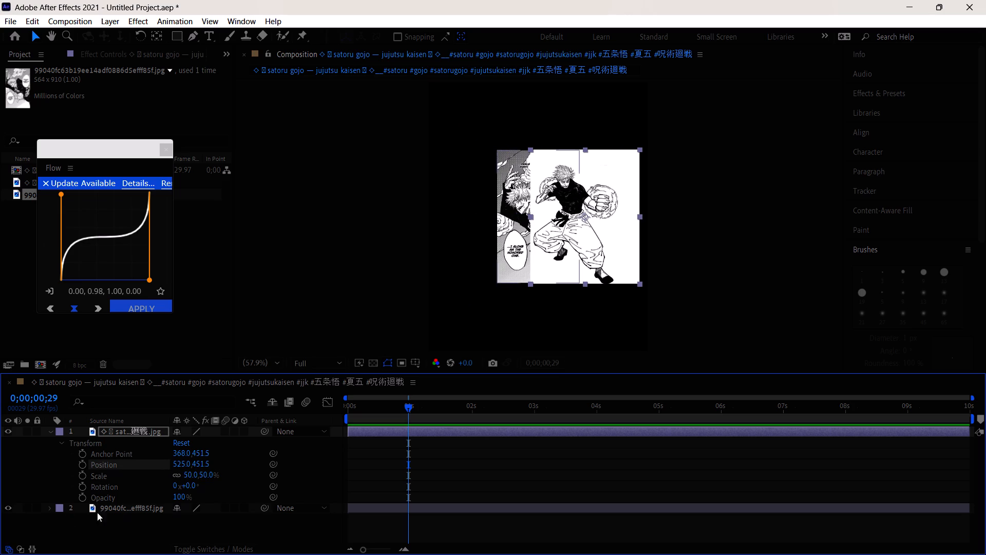
click(42, 518)
click(43, 516)
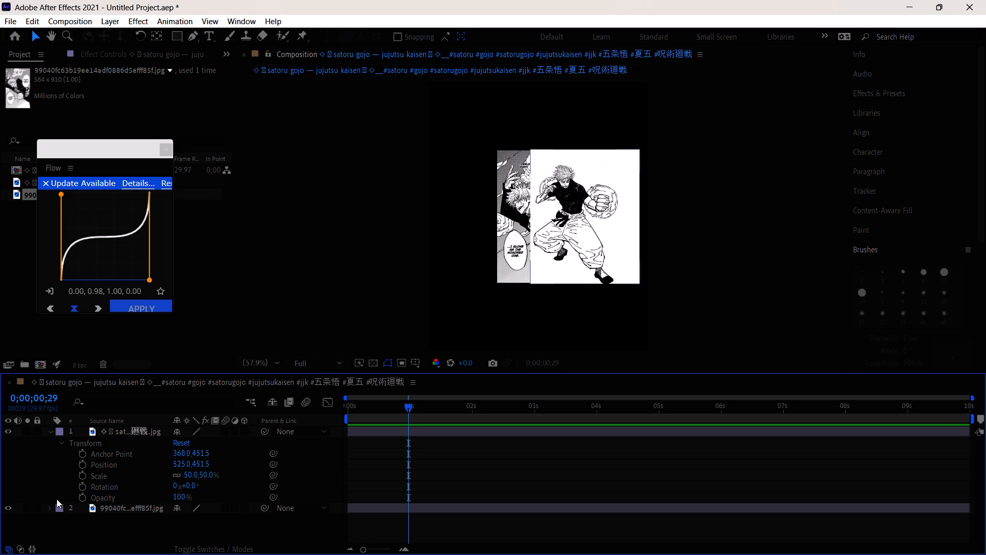
click(48, 505)
drag(181, 507, 131, 501)
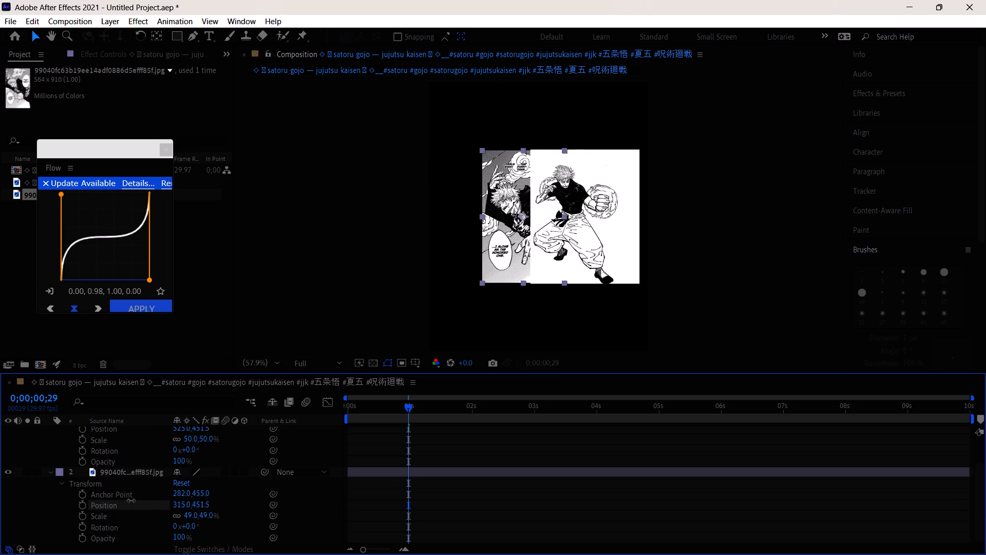
drag(131, 501, 43, 497)
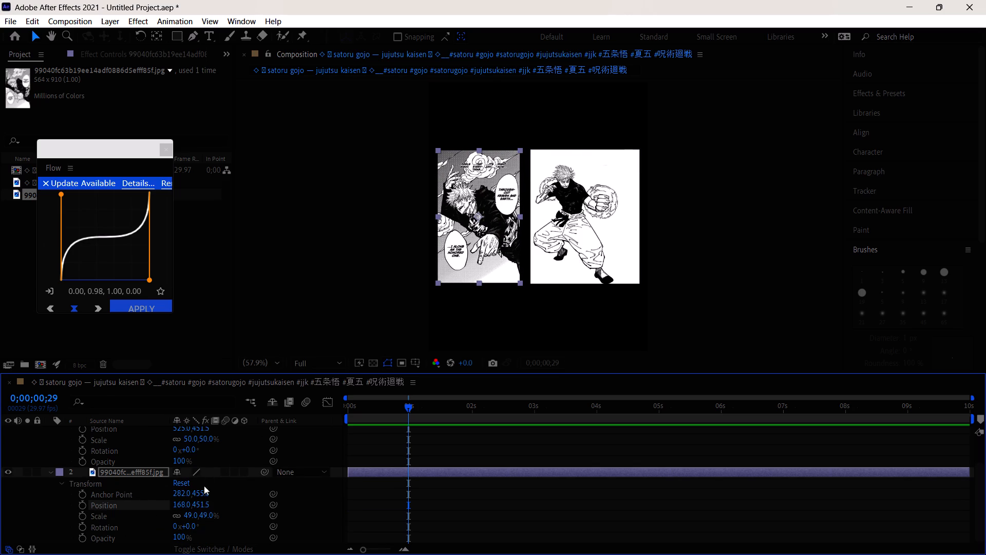
Fine-tune the full-figure layer's placement with an anchor point Y of 438.5 and a position of 546, 443.5.
scroll(201, 451, up, 1)
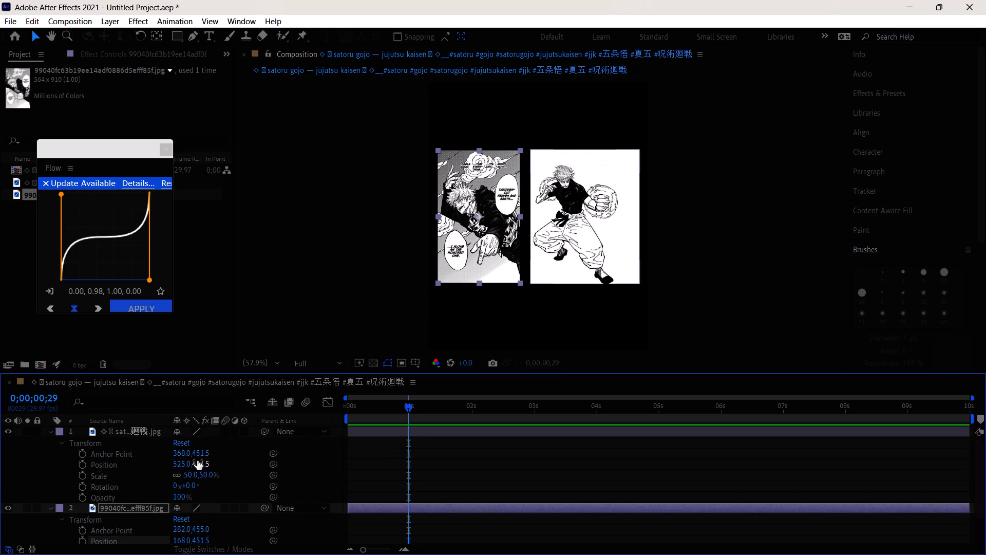
drag(201, 461, 207, 459)
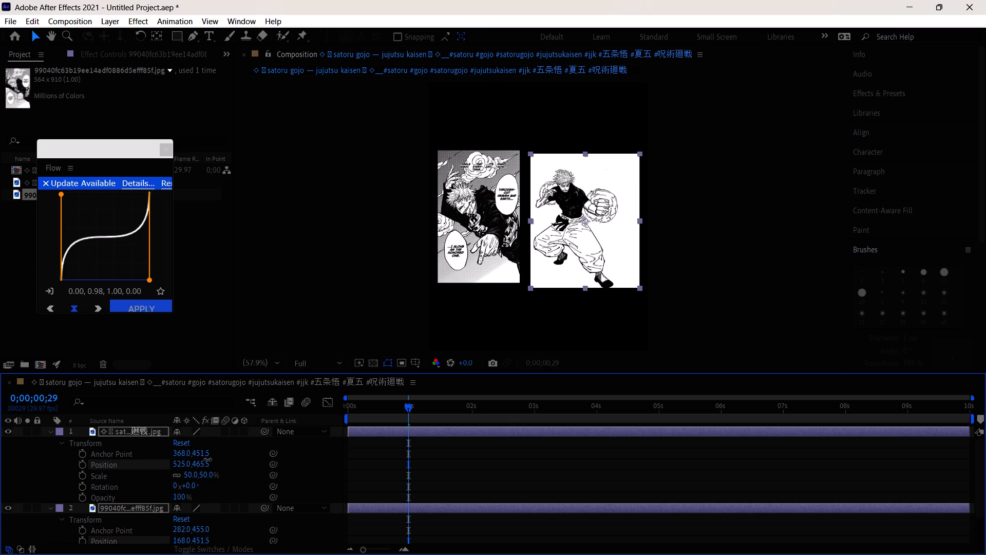
drag(207, 459, 205, 456)
drag(199, 452, 203, 452)
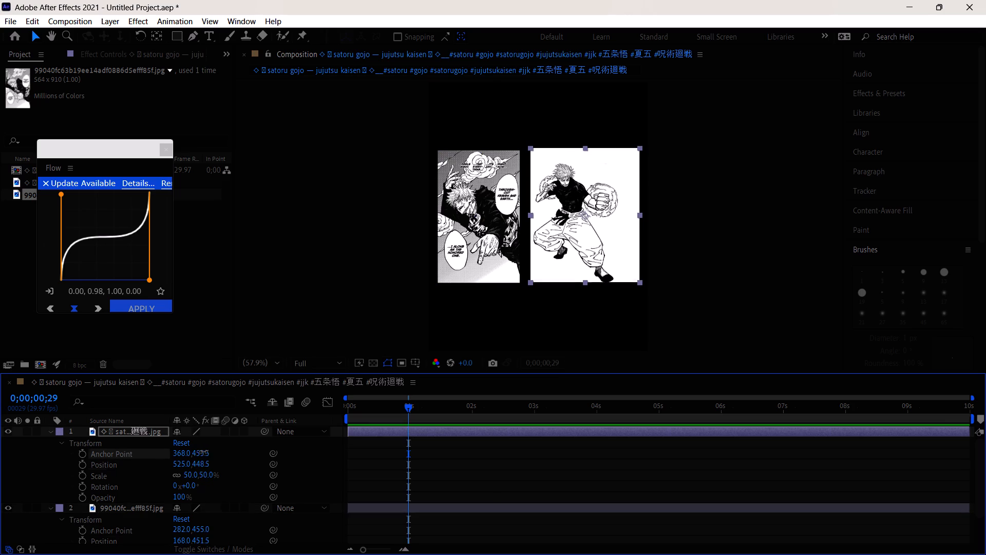
drag(203, 452, 191, 452)
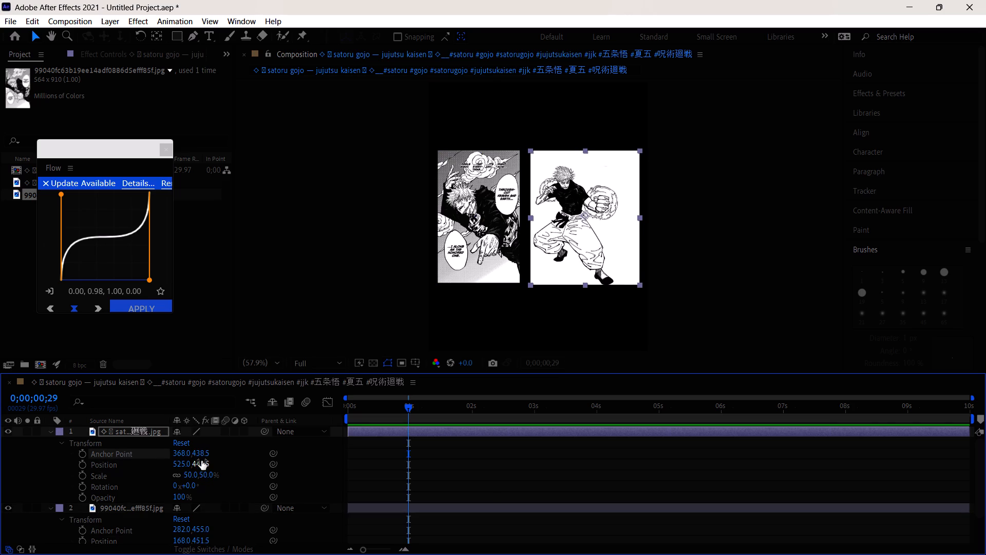
click(202, 462)
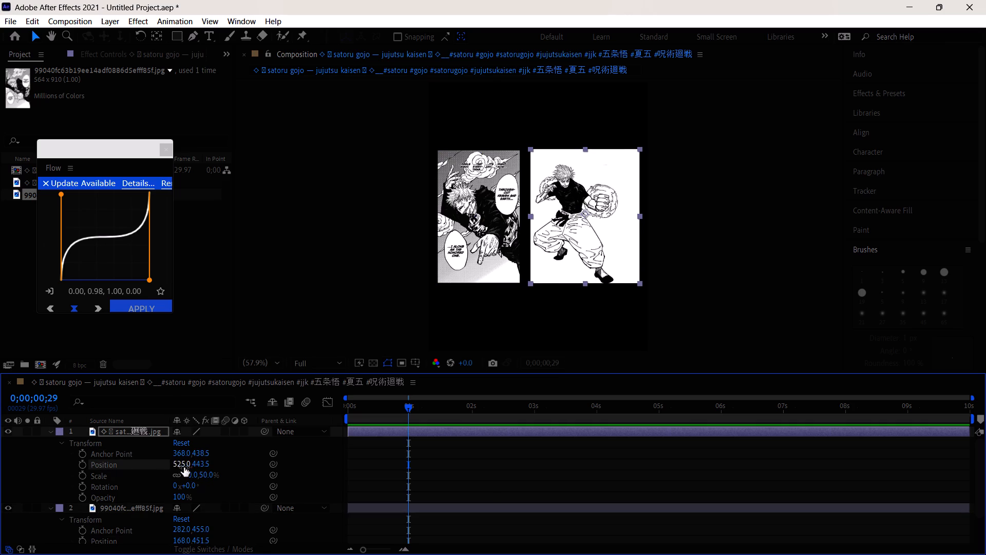
drag(180, 466, 196, 468)
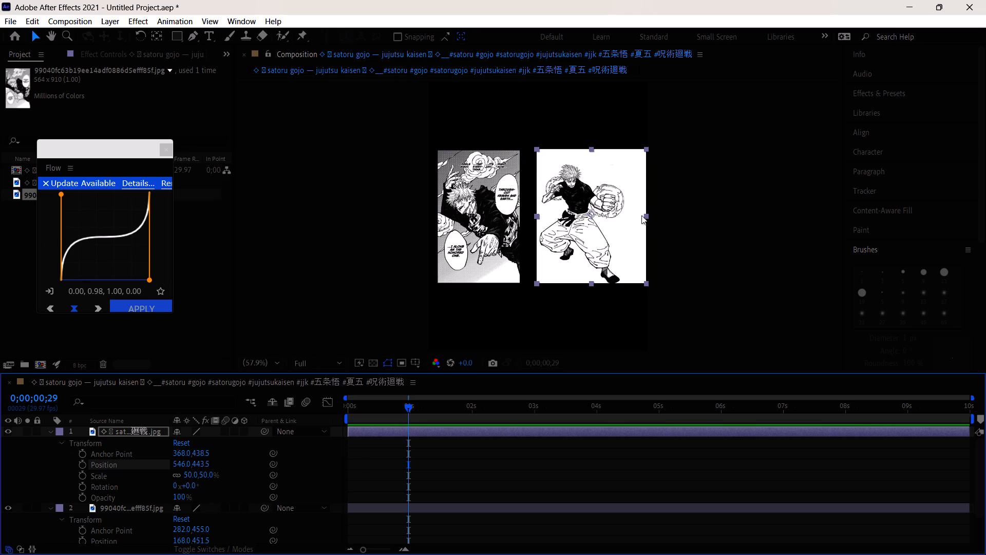
Collapse layer 1's transform properties, open that layer in its own viewer and return the current time to 0;00;00;00.
click(109, 431)
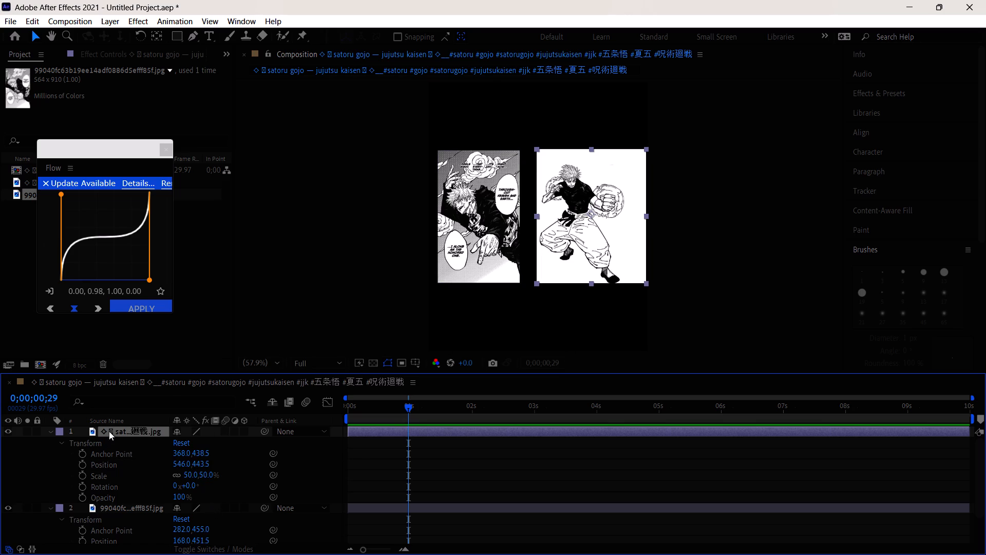
click(60, 441)
click(134, 430)
right_click(134, 429)
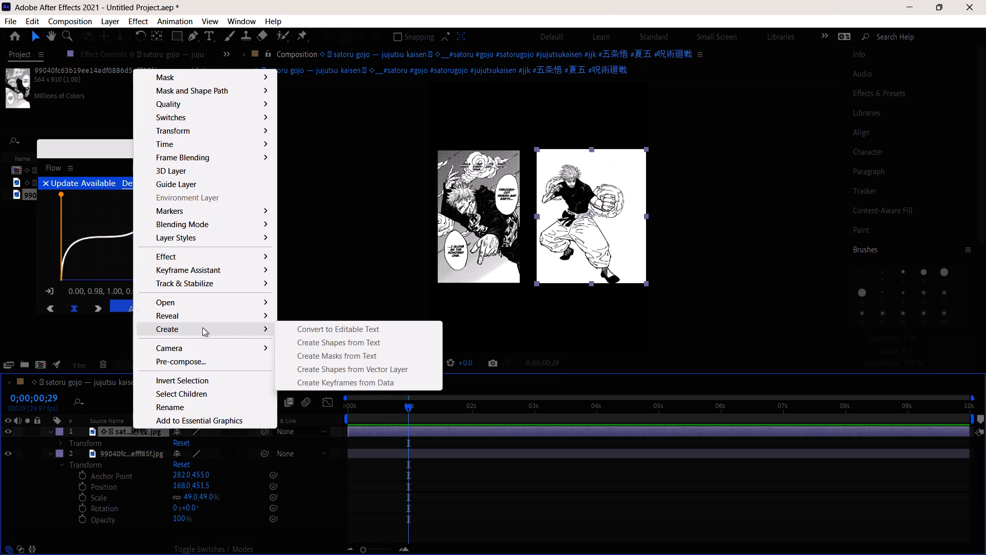
double_click(555, 239)
click(627, 181)
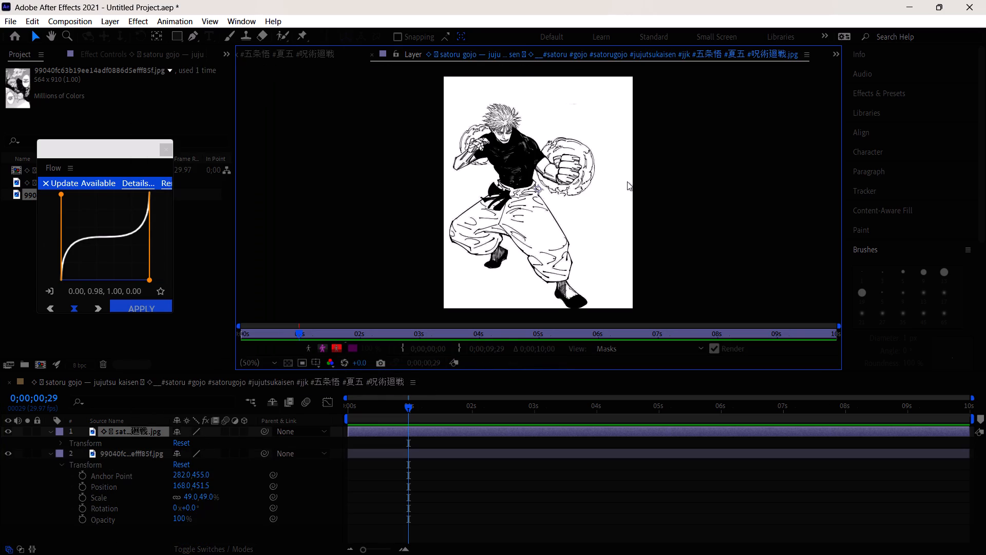
drag(627, 181, 622, 183)
drag(300, 332, 225, 338)
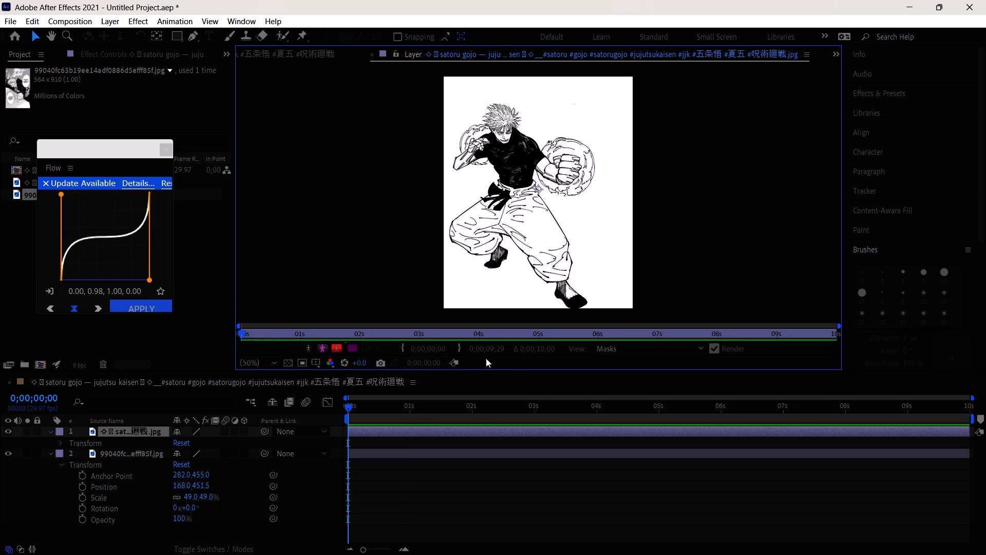
click(627, 242)
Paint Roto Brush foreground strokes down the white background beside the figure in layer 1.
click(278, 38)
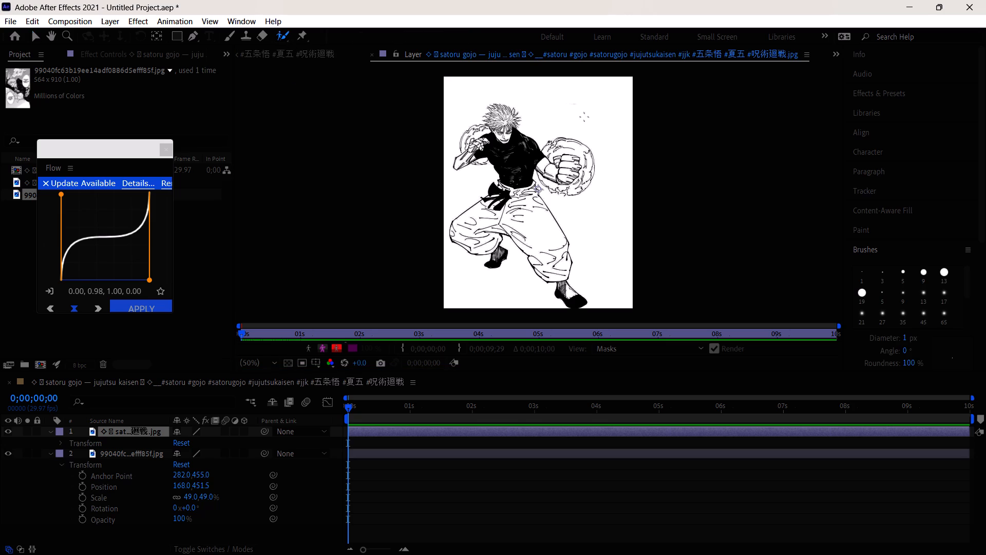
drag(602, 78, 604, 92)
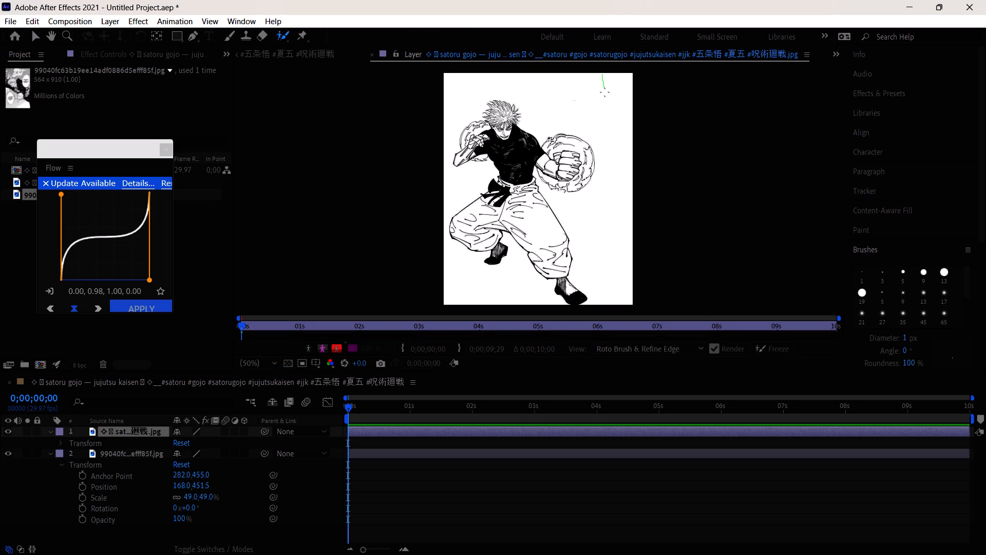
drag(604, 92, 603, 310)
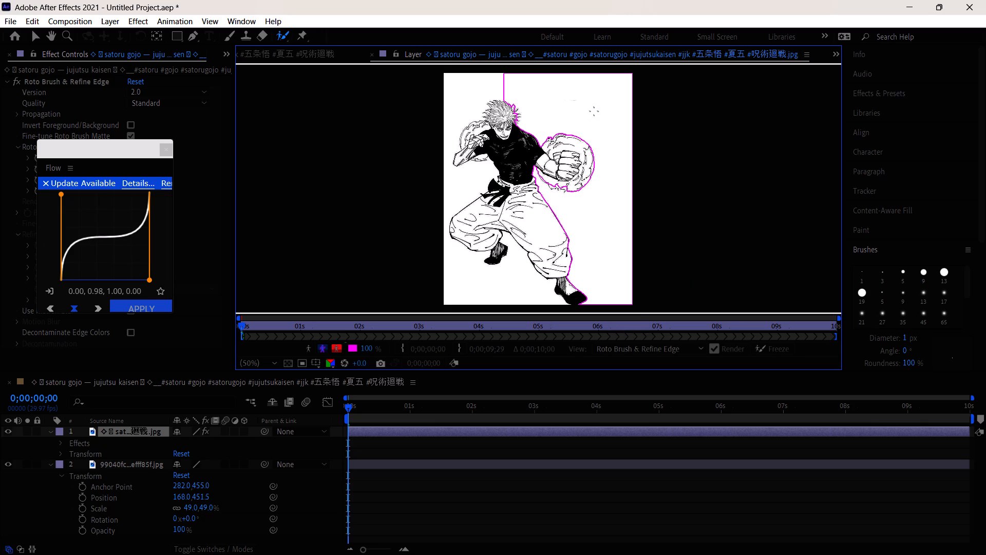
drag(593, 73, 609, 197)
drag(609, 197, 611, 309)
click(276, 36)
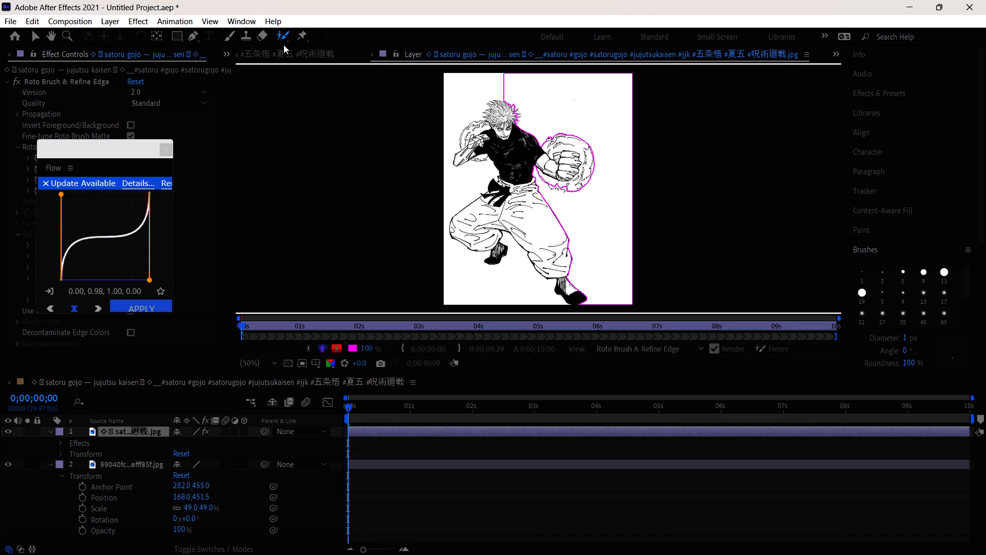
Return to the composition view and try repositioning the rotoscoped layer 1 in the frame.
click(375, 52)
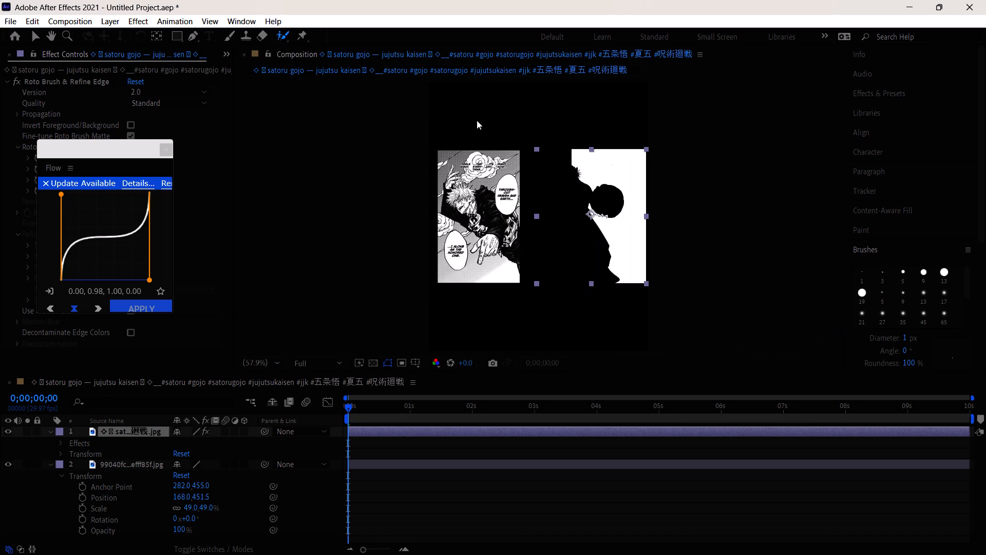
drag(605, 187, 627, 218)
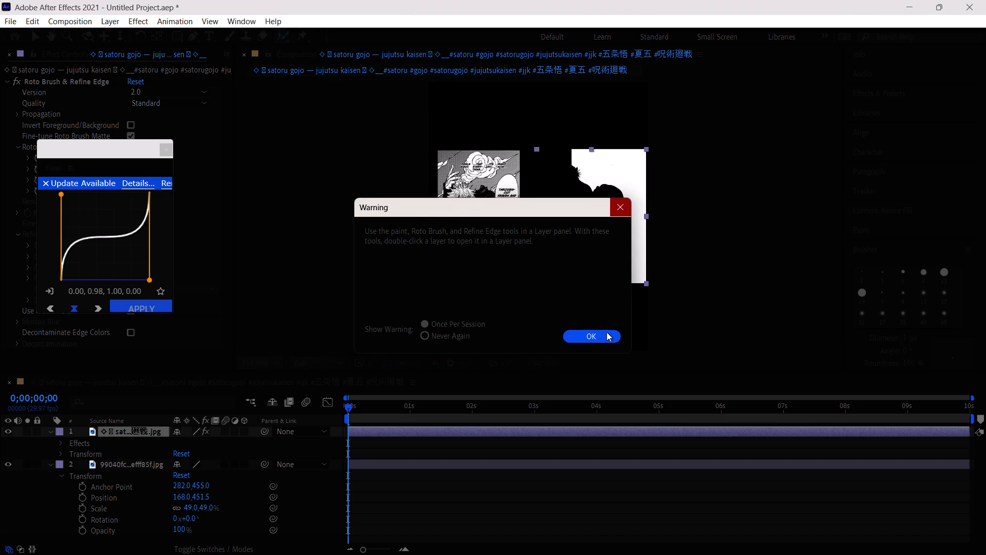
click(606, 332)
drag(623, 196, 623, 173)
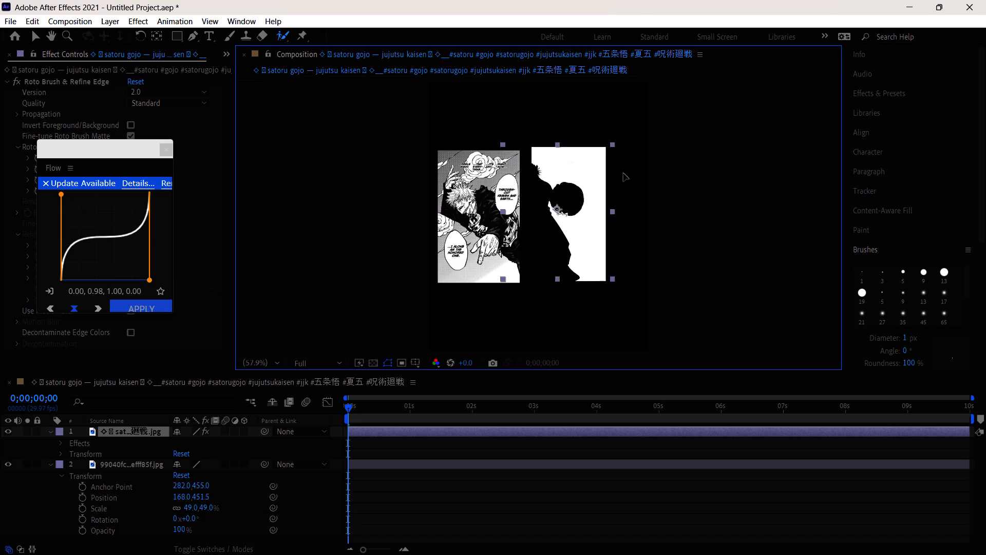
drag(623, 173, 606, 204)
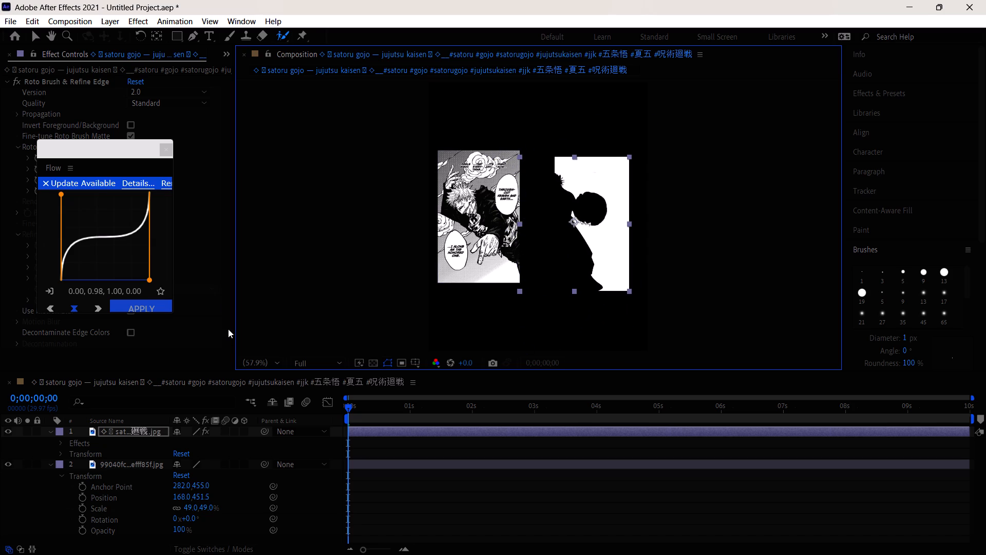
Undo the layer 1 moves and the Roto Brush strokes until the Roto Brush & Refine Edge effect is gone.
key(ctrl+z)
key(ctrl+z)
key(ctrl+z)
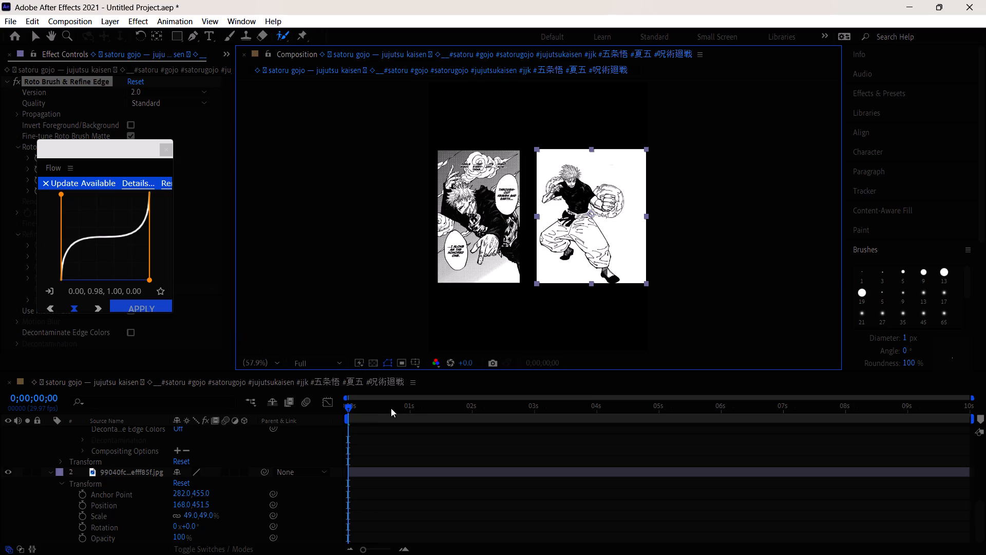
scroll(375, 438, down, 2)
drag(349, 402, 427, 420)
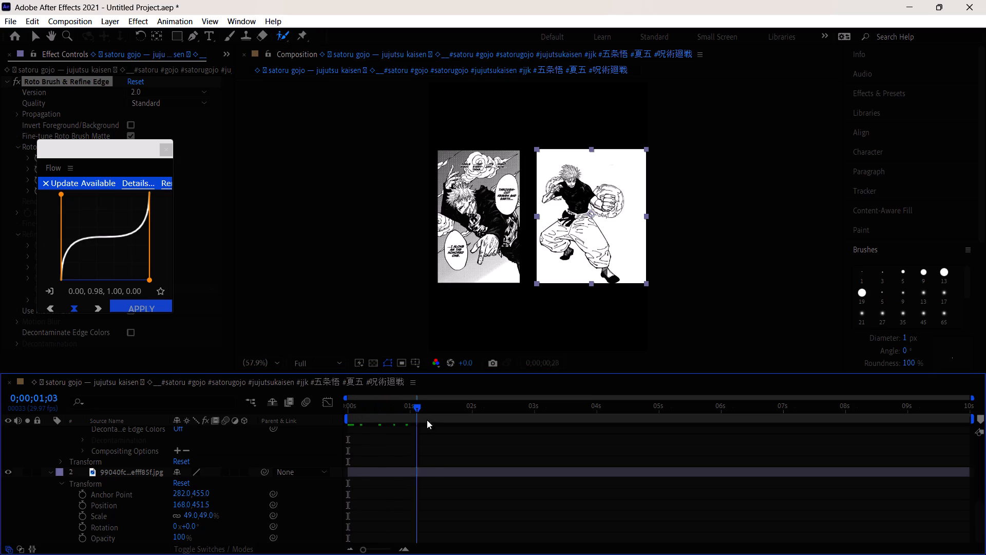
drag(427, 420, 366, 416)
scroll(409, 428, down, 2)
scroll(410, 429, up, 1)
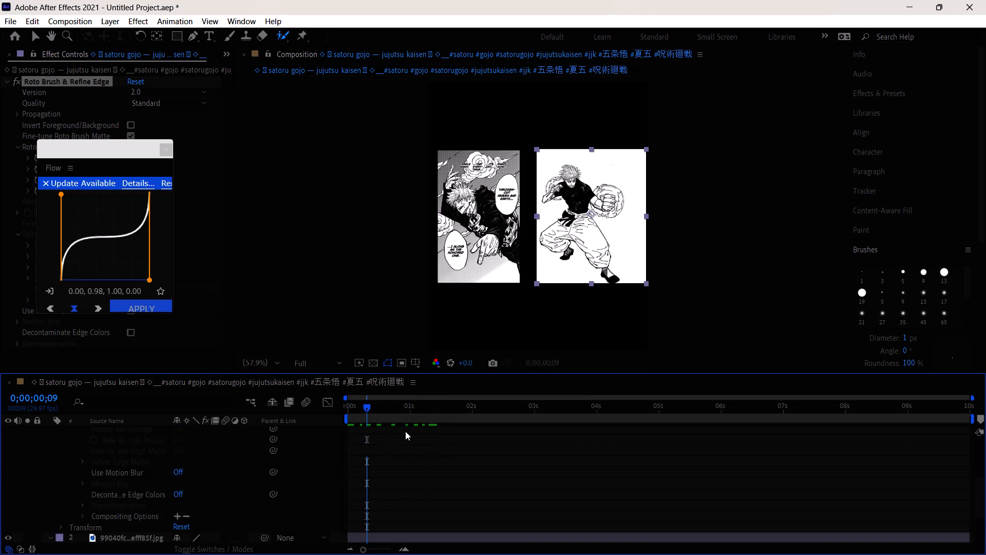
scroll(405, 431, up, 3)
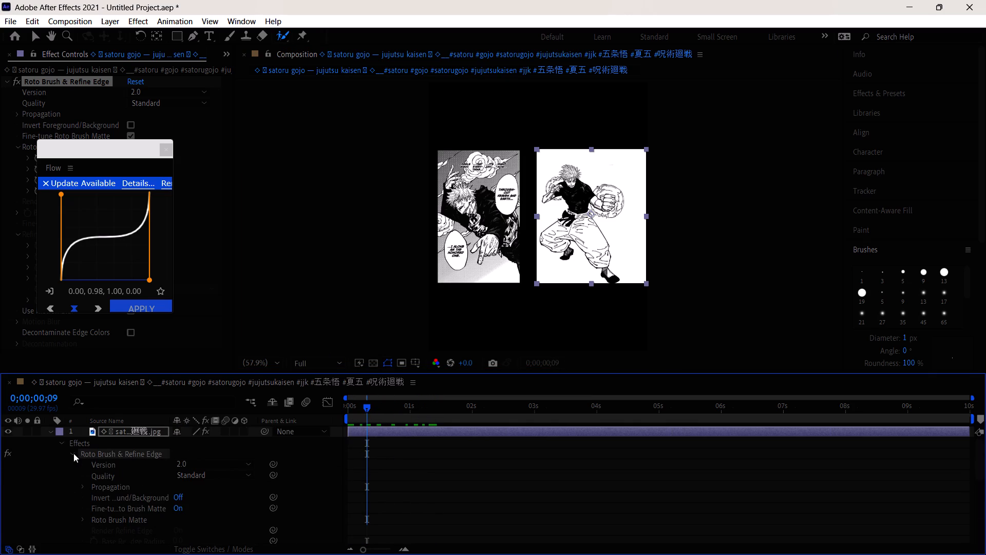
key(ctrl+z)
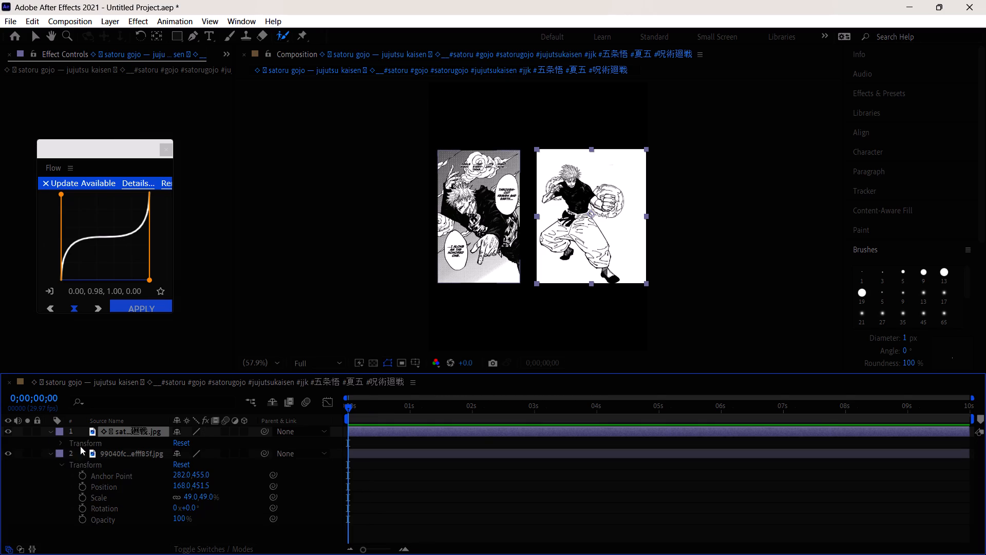
Expand layer 1's transform properties and move the current time to 0;00;00;13.
click(62, 441)
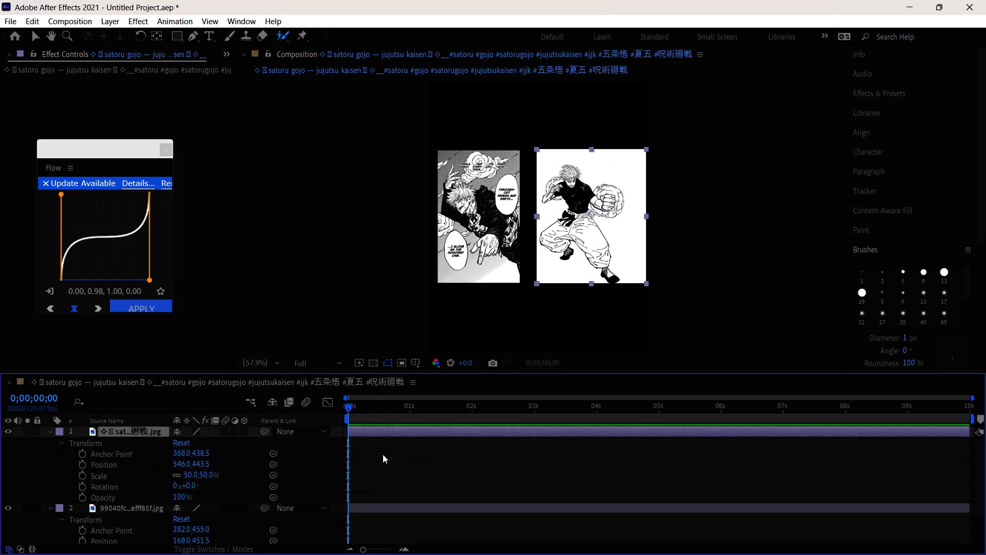
scroll(422, 448, down, 2)
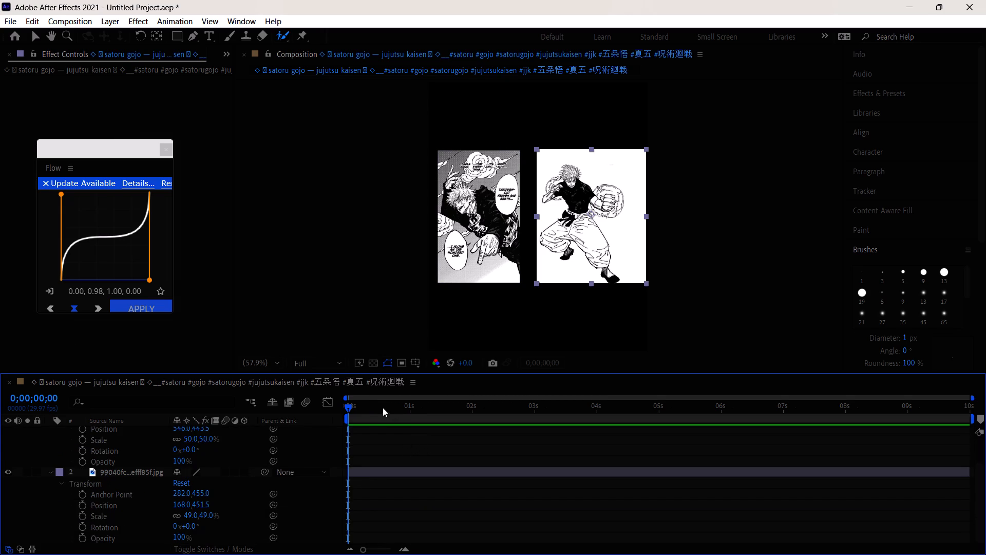
drag(364, 407, 375, 407)
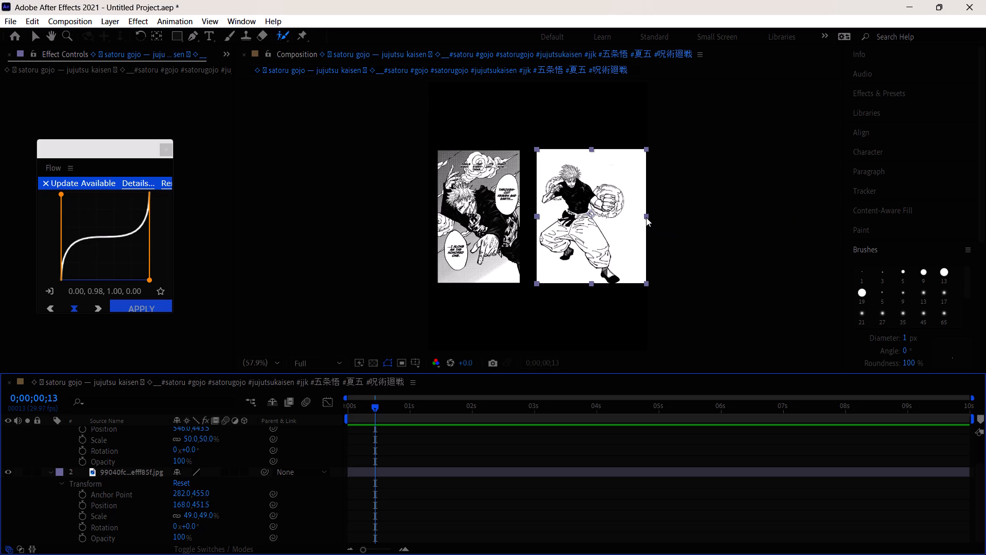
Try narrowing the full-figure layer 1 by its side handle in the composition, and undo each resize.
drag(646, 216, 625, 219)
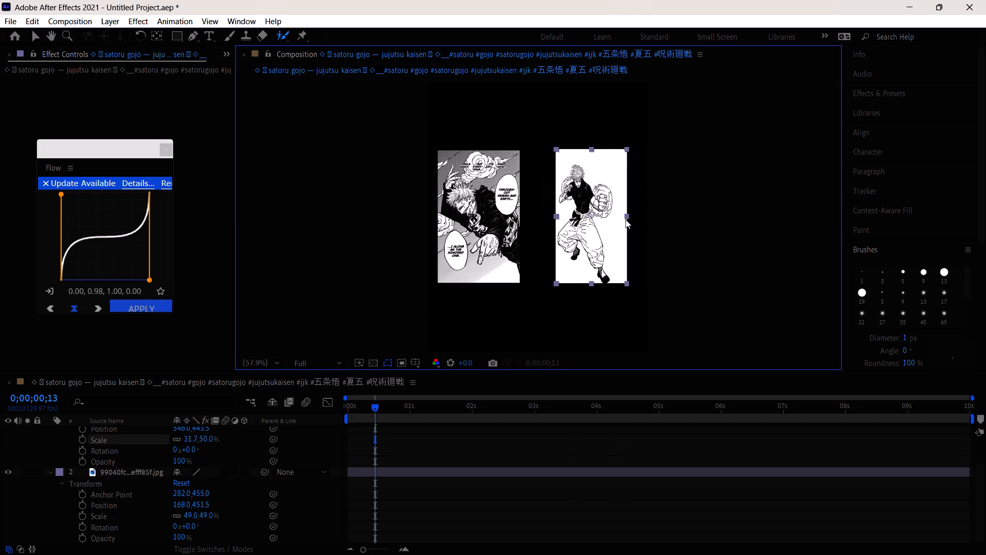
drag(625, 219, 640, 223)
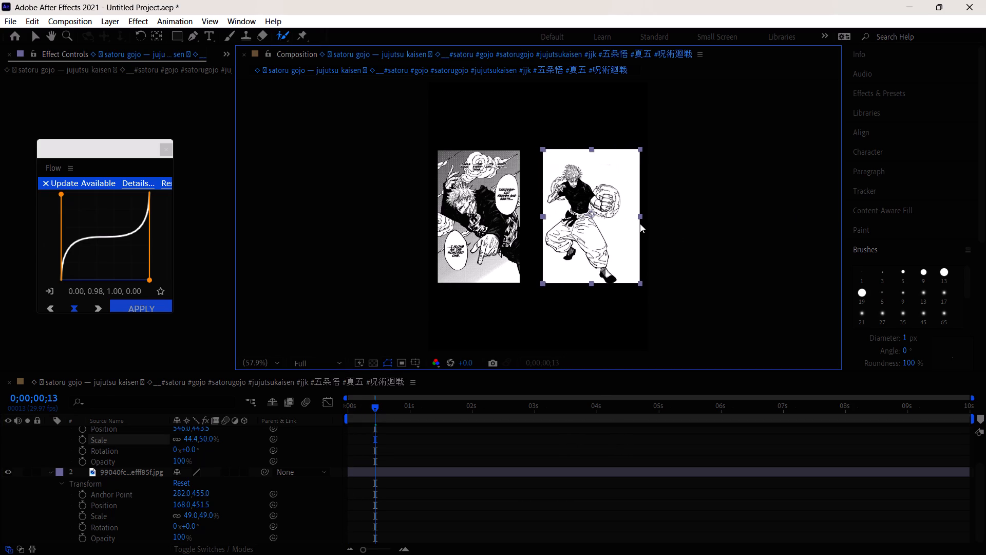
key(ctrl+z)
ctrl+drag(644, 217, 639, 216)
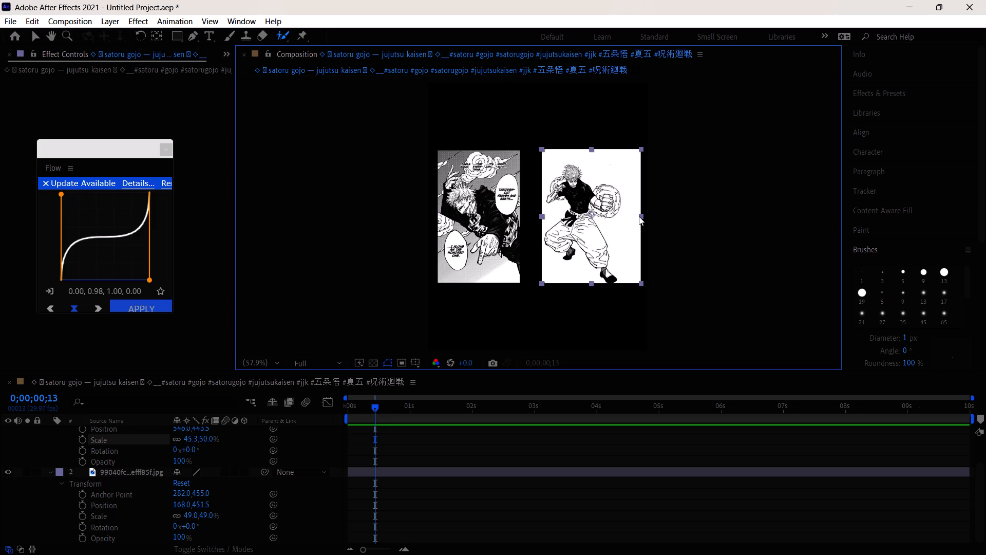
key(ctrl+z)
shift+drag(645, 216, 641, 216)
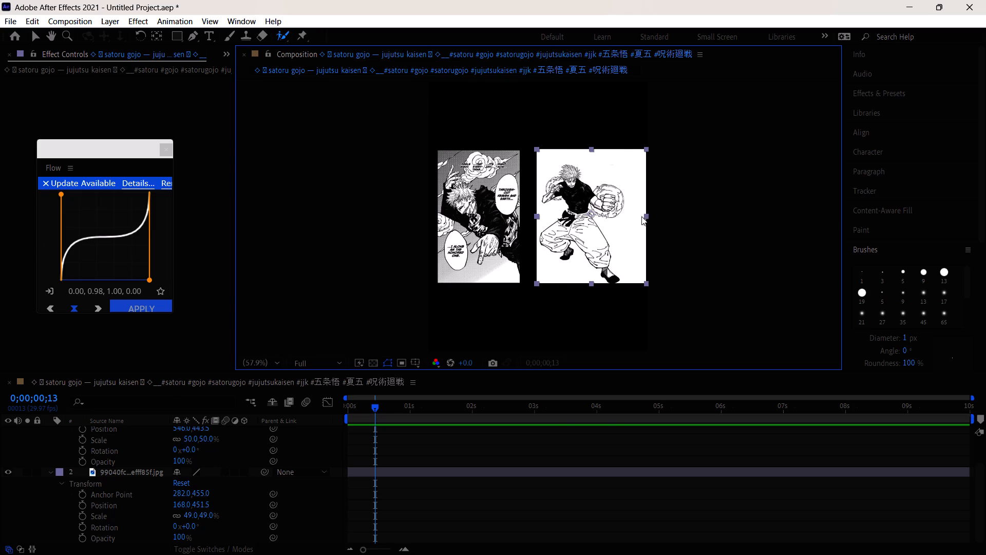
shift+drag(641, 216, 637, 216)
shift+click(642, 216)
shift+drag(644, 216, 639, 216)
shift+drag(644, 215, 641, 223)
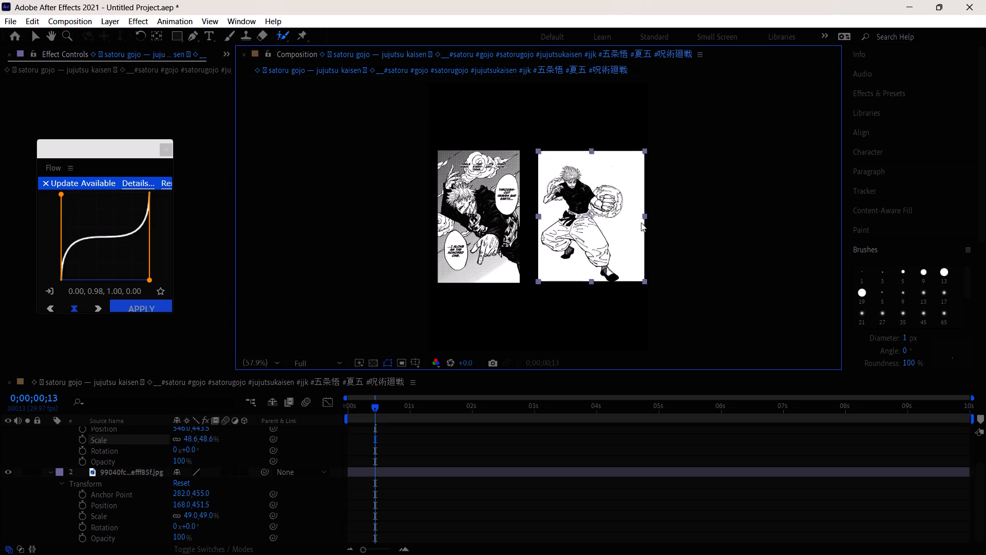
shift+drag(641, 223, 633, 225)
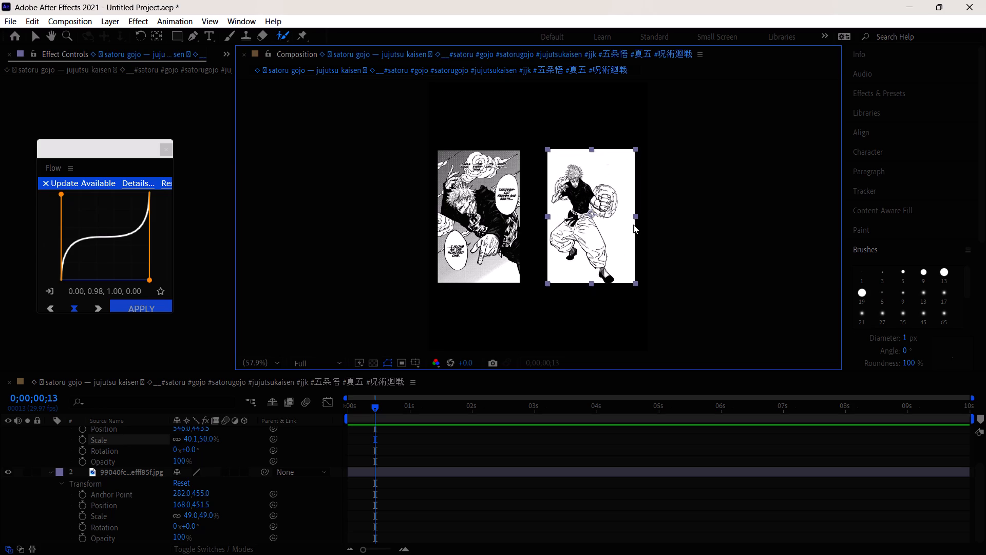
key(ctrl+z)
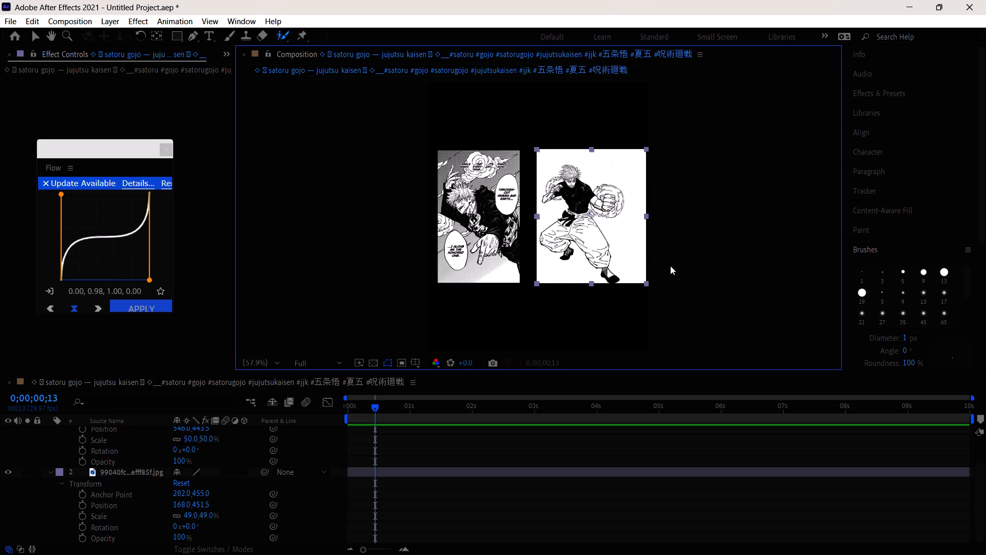
Add a Position keyframe to layer 1 at 0;00;00;13 and shift it back near the start of the timeline.
scroll(423, 494, down, 2)
scroll(420, 447, down, 4)
scroll(119, 444, up, 2)
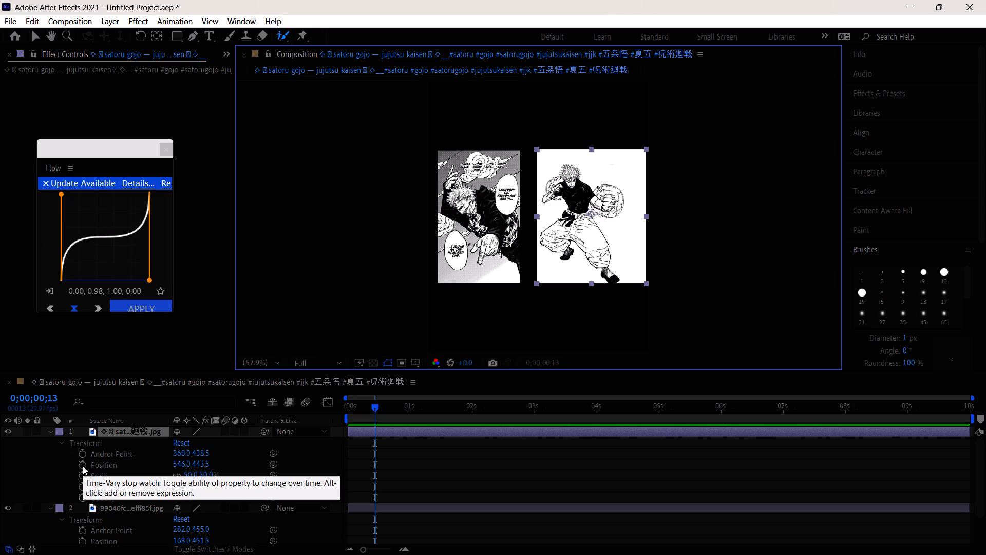
click(83, 466)
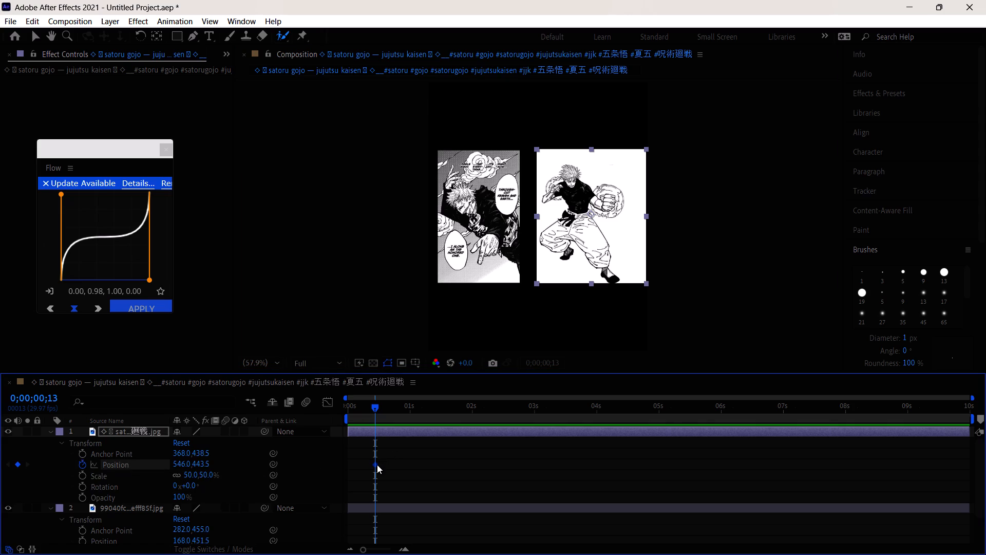
drag(375, 465, 350, 468)
At 0;00;00;00, enable Position keyframing on layer 2 and set its X position to -159, outside the frame.
scroll(359, 469, down, 1)
scroll(382, 423, down, 2)
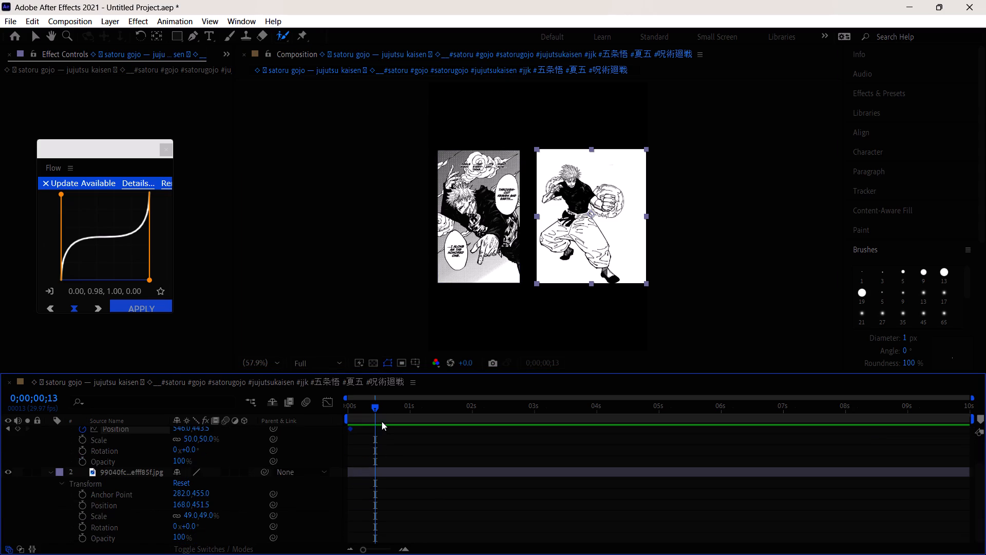
drag(375, 409, 340, 410)
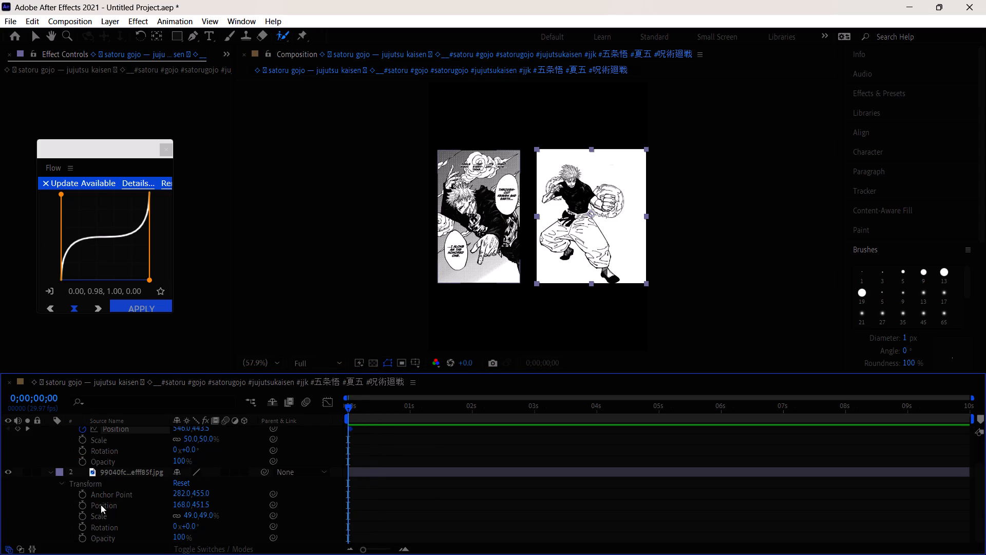
click(81, 506)
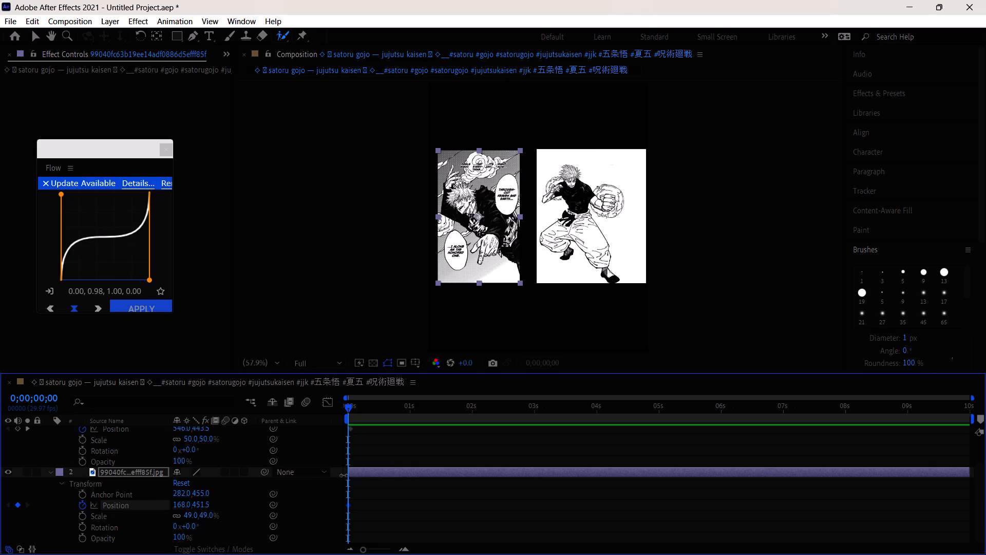
drag(183, 504, 40, 511)
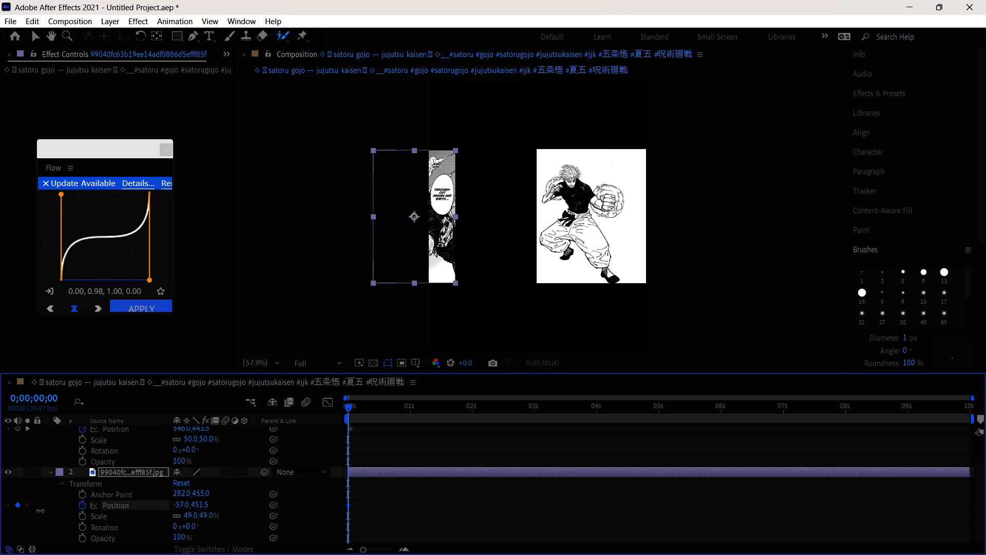
drag(40, 511, 0, 510)
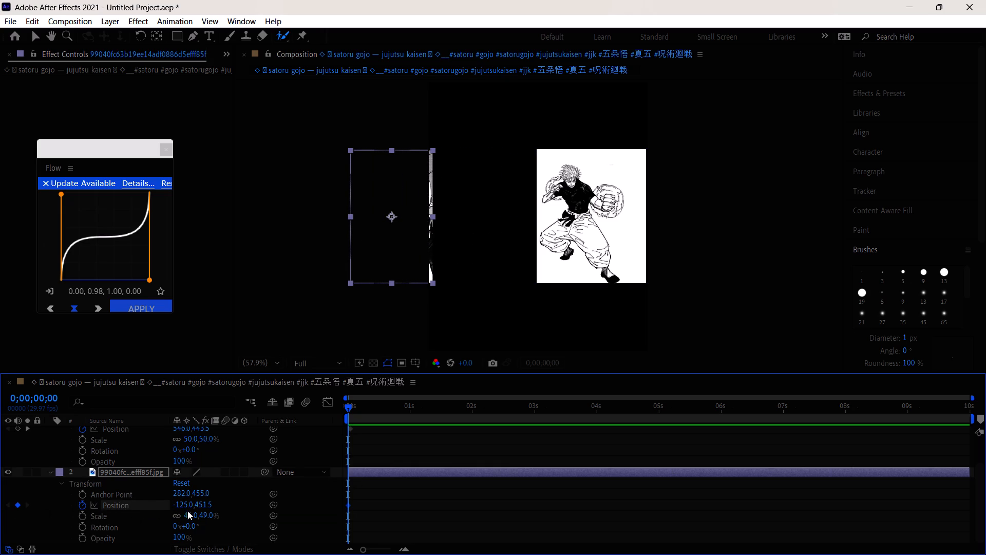
drag(188, 506, 168, 507)
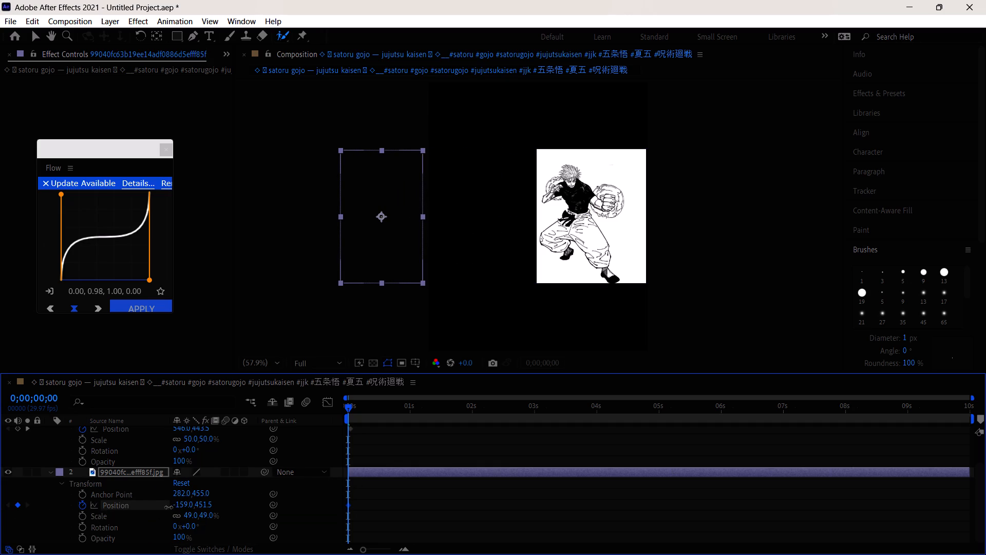
At 0;00;00;00, set layer 2's X position to -143 and layer 1's X position to 923, placing both images outside the frame.
drag(168, 507, 178, 507)
scroll(377, 463, up, 2)
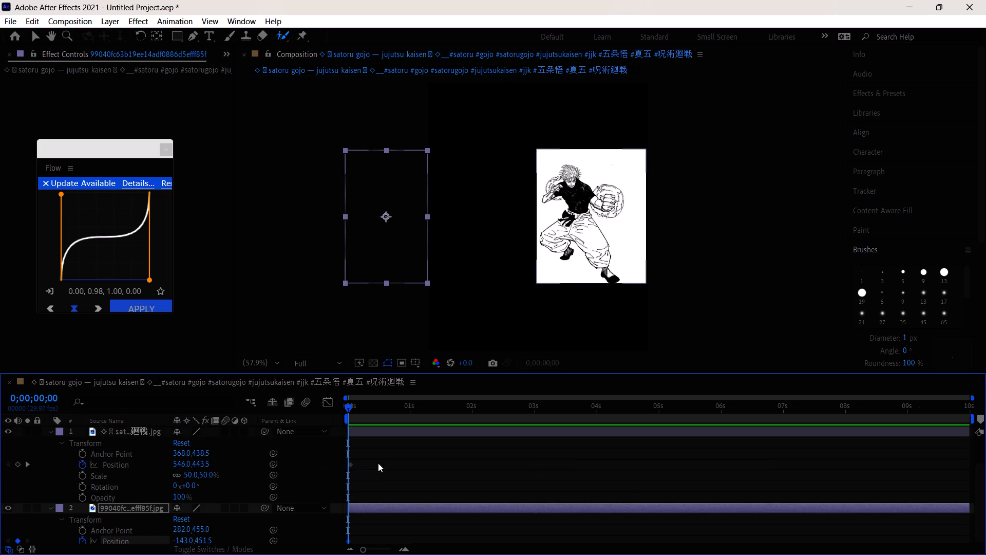
click(349, 466)
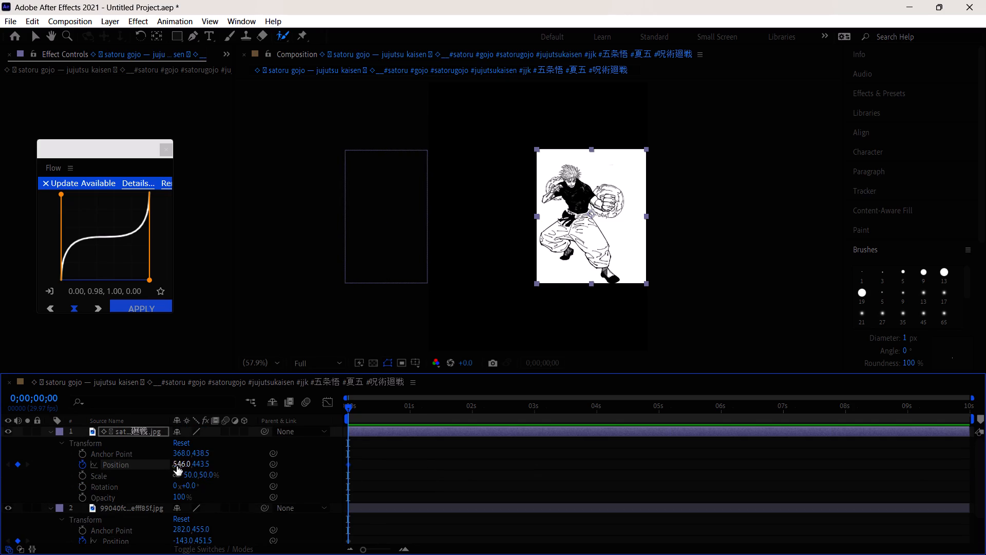
drag(179, 464, 428, 470)
At 0;00;02;07, bring layer 1 into frame by setting its X position to 540.
drag(349, 409, 442, 420)
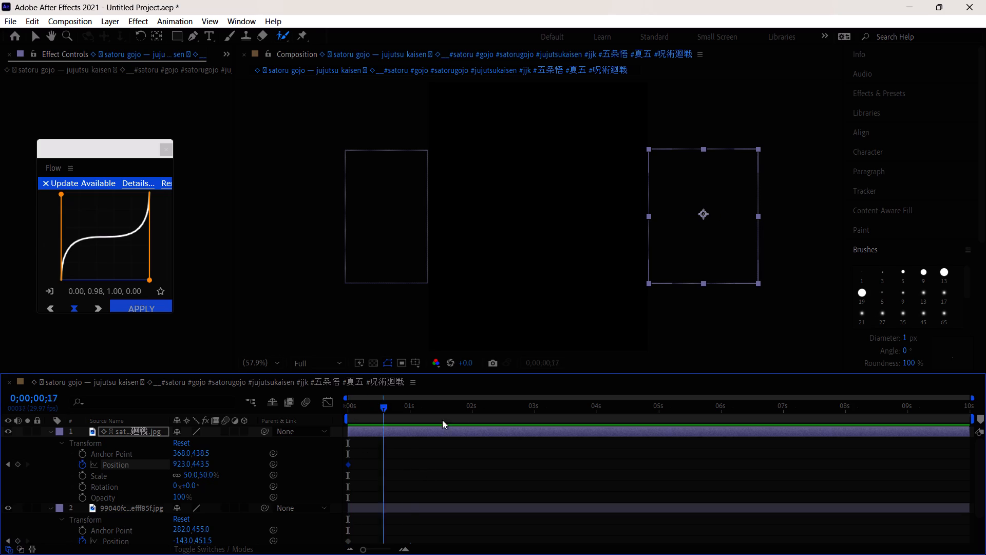
drag(442, 420, 489, 427)
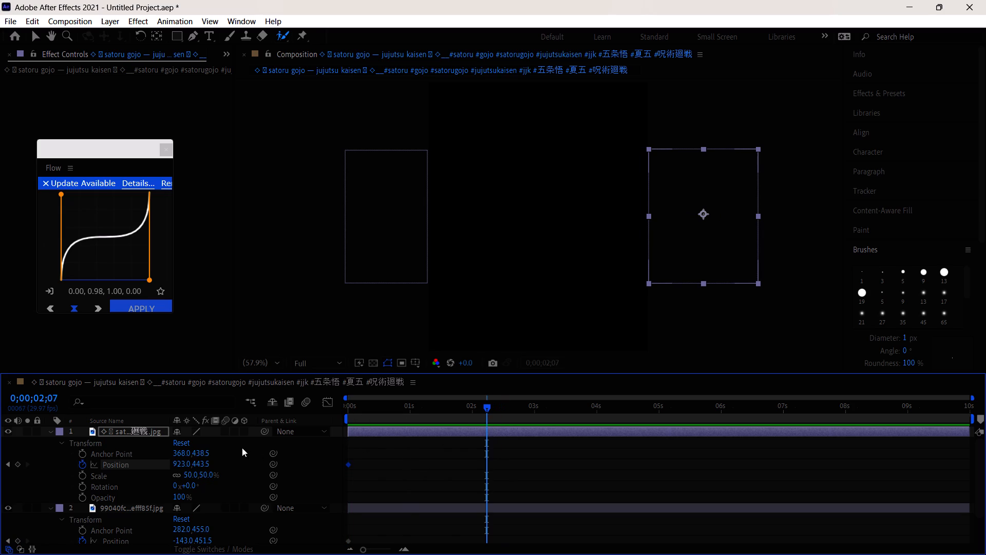
drag(185, 462, 22, 478)
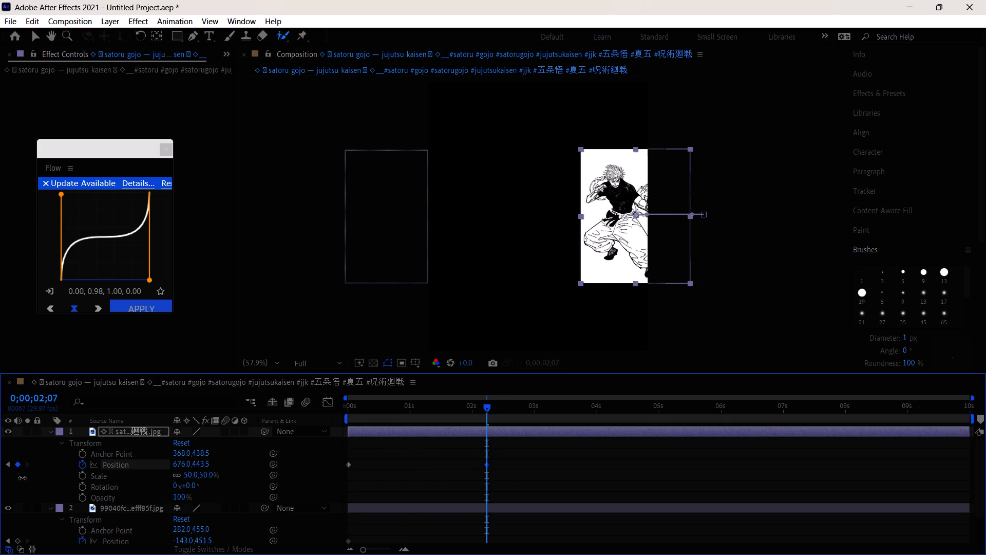
drag(22, 478, 5, 479)
drag(184, 465, 140, 469)
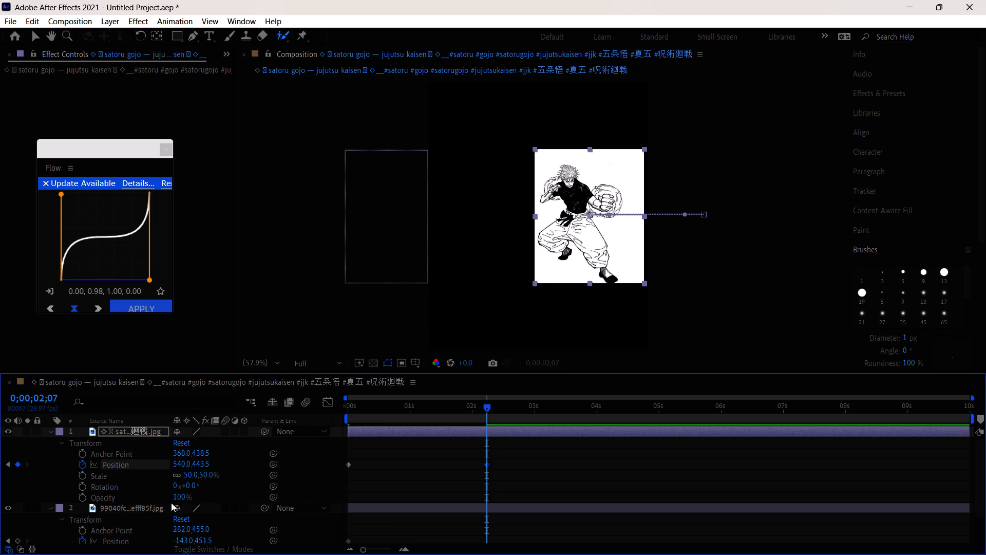
At 0;00;02;07, bring layer 2 into frame beside layer 1 by setting its X position to 175.
scroll(386, 487, down, 1)
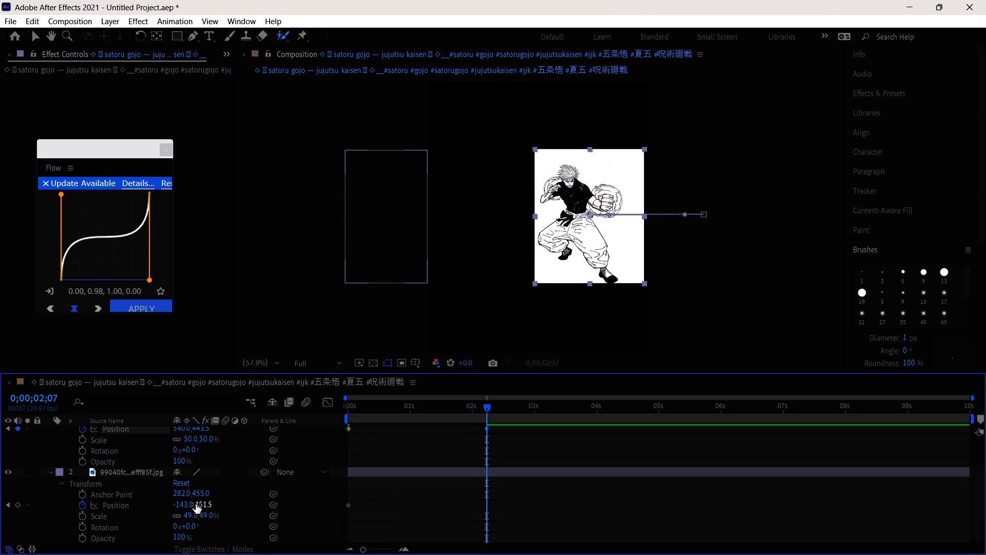
drag(199, 503, 257, 503)
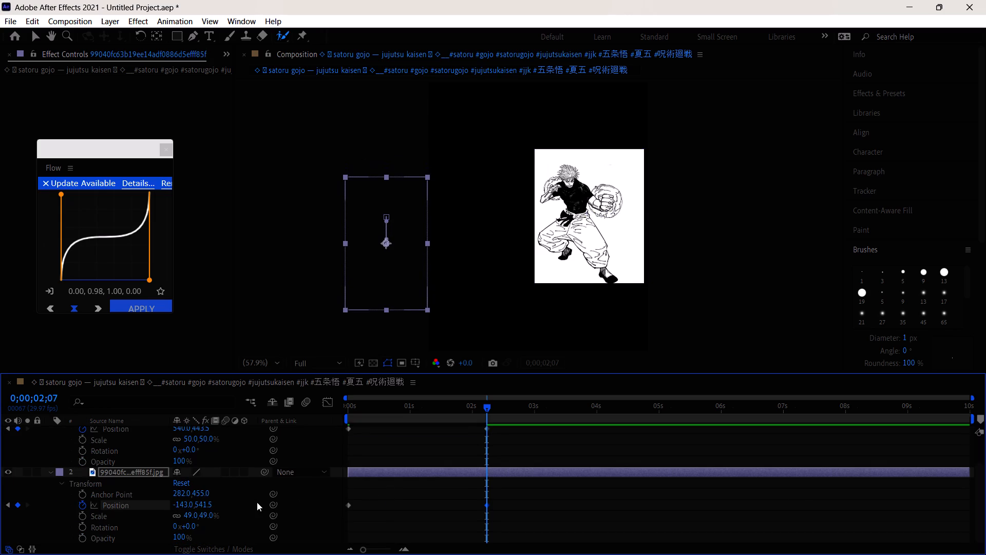
key(ctrl+z)
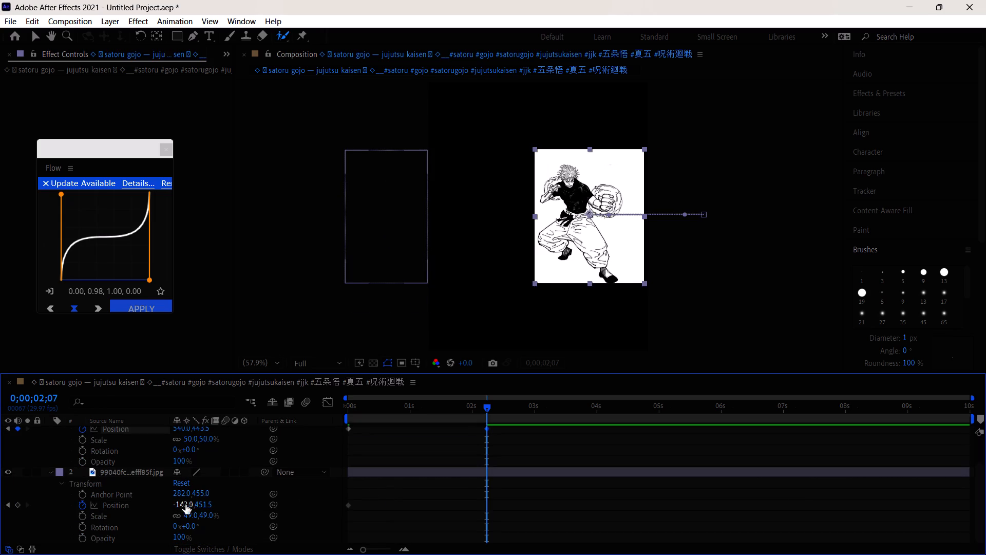
drag(182, 505, 385, 503)
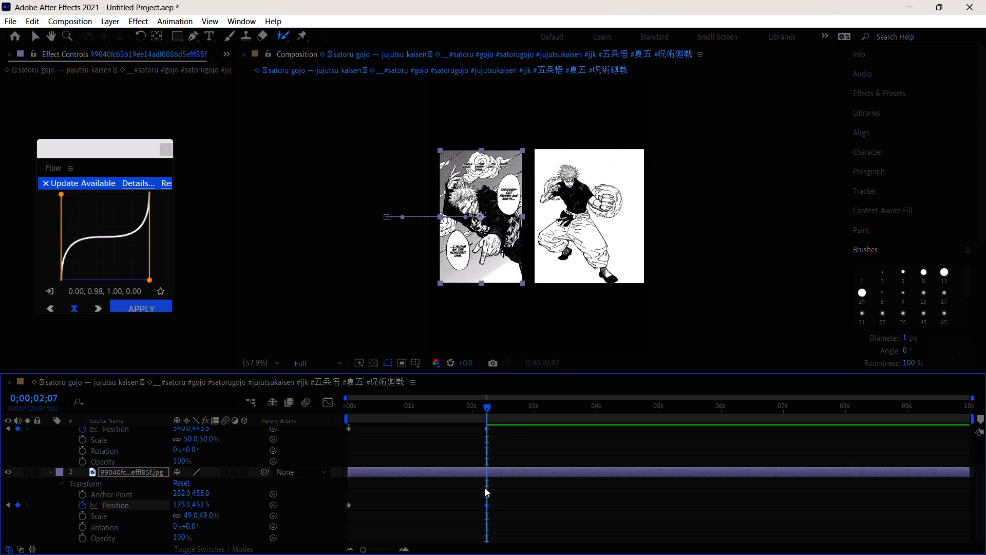
Scrub through the opening of the timeline to review both images sliding in, returning to 0;00;00;00.
scroll(485, 489, down, 1)
drag(489, 411, 305, 425)
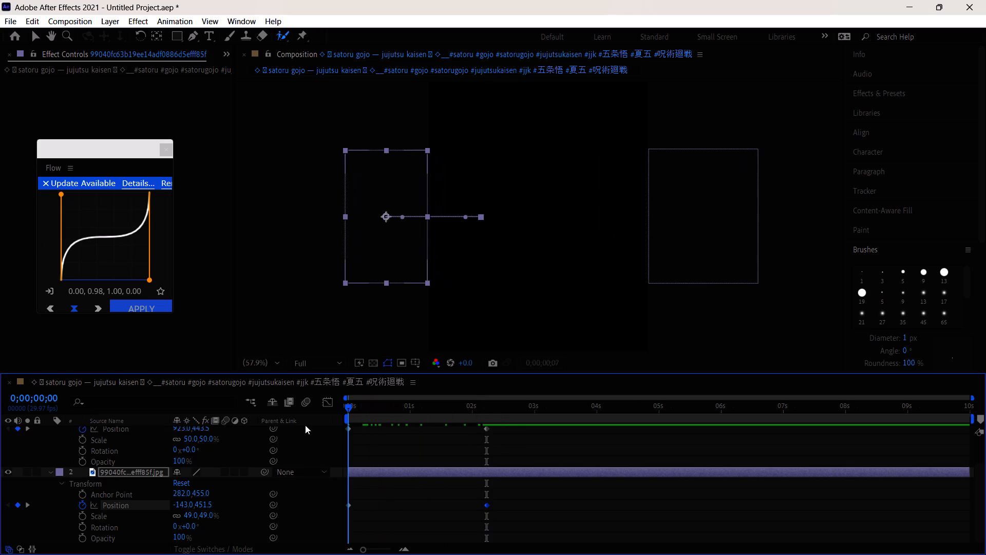
drag(305, 425, 374, 480)
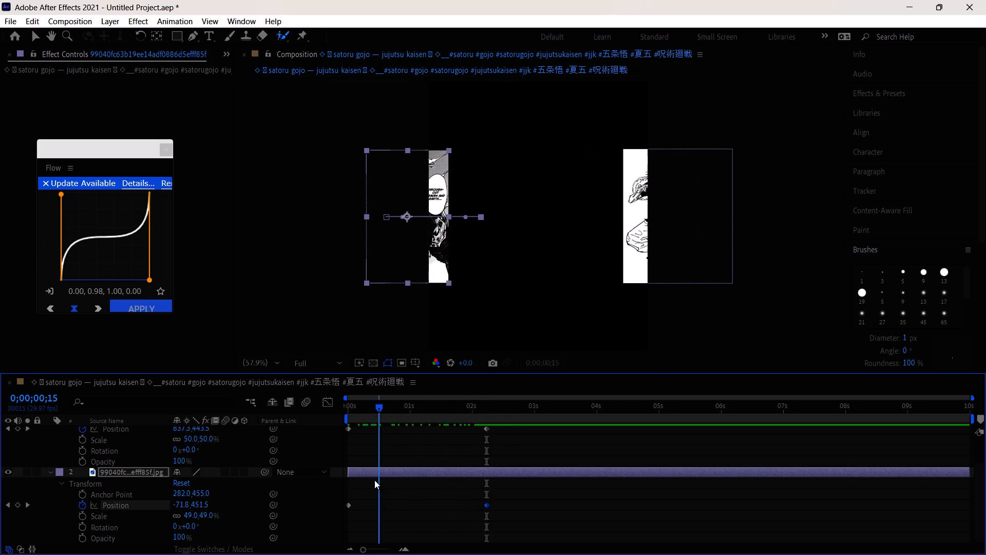
drag(374, 480, 330, 473)
Apply a Flow easing curve of 0.00, 0.92, 0.04, 0.99 to both of layer 1's Position keyframes, dismissing Flow's update notice.
scroll(365, 499, up, 3)
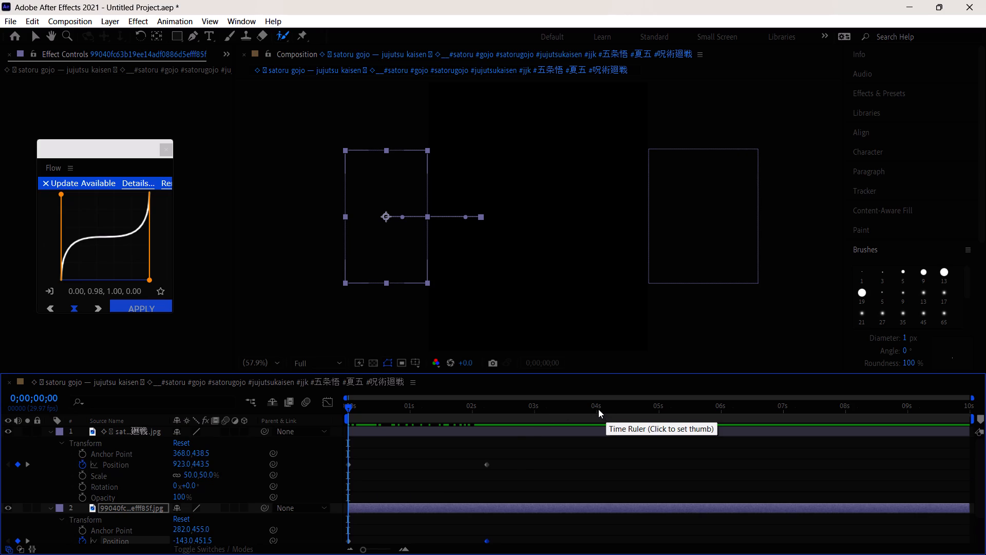
drag(337, 478, 524, 452)
right_click(120, 245)
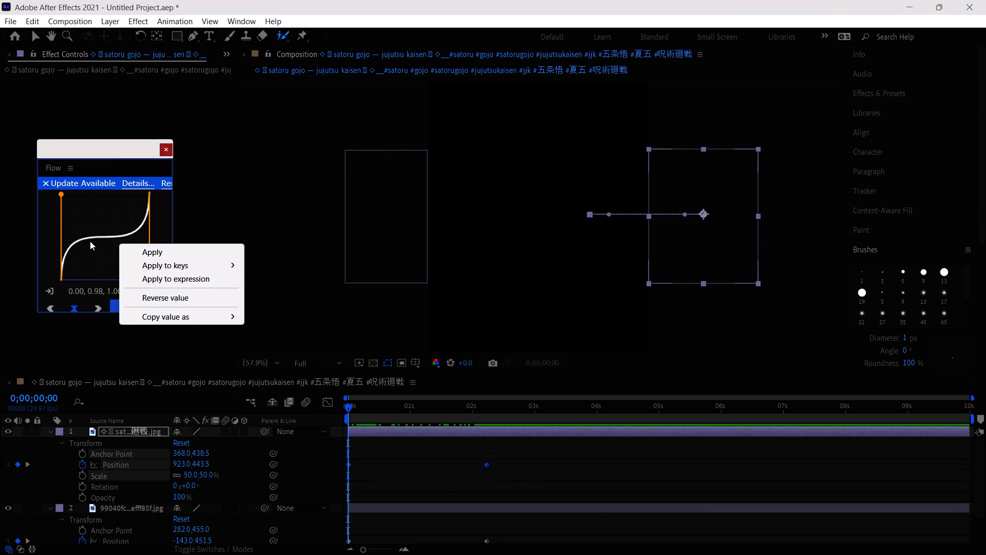
click(90, 240)
drag(150, 278, 72, 196)
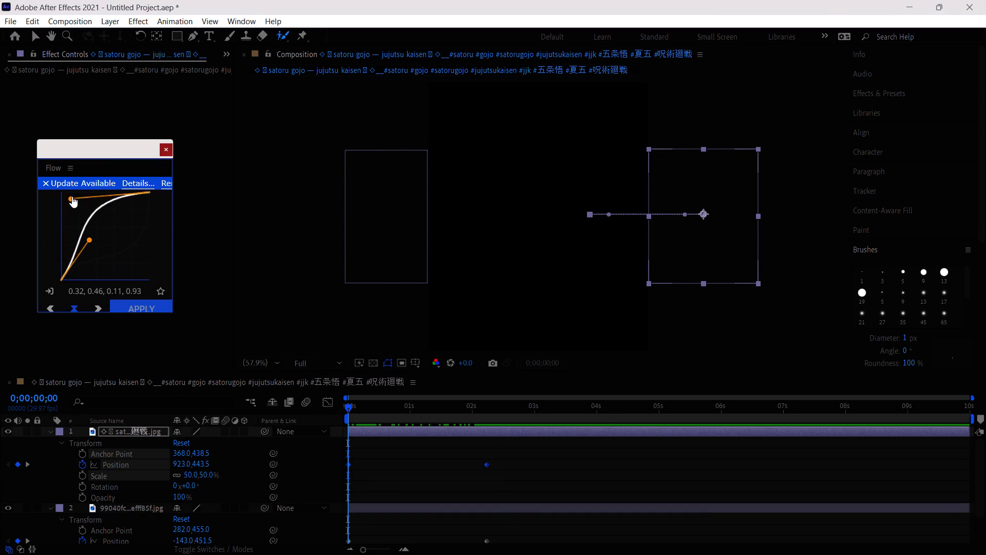
drag(72, 196, 65, 191)
click(46, 181)
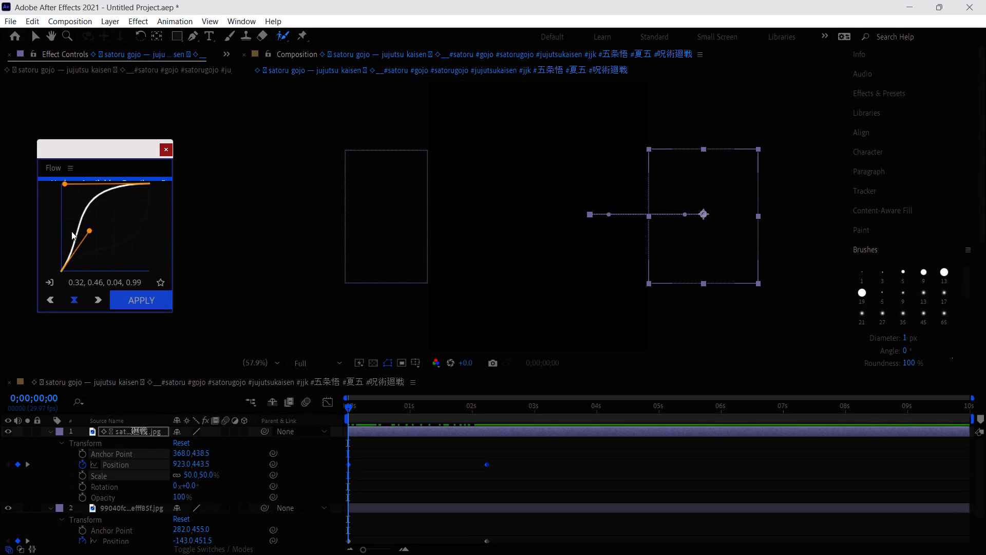
scroll(84, 248, up, 1)
drag(88, 224, 54, 197)
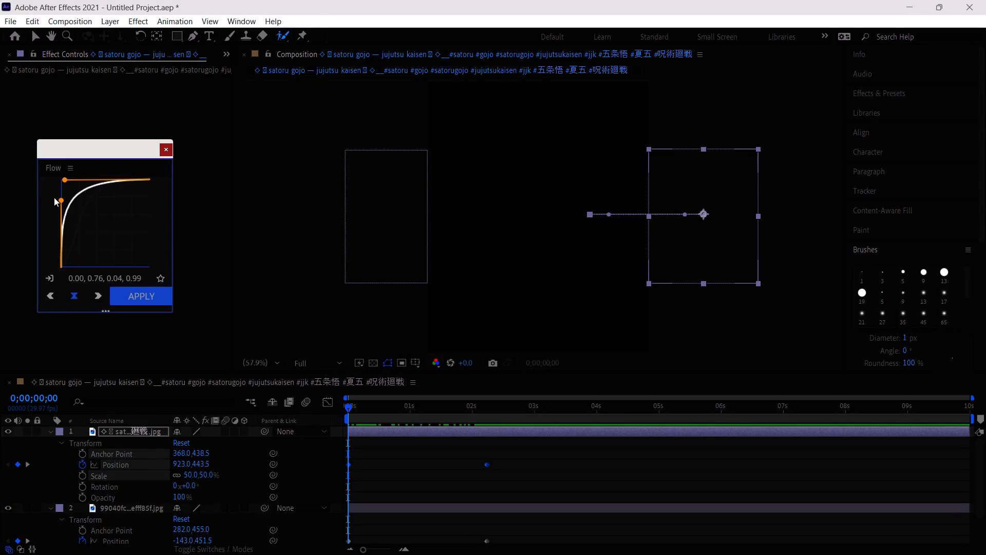
drag(54, 197, 51, 183)
click(142, 300)
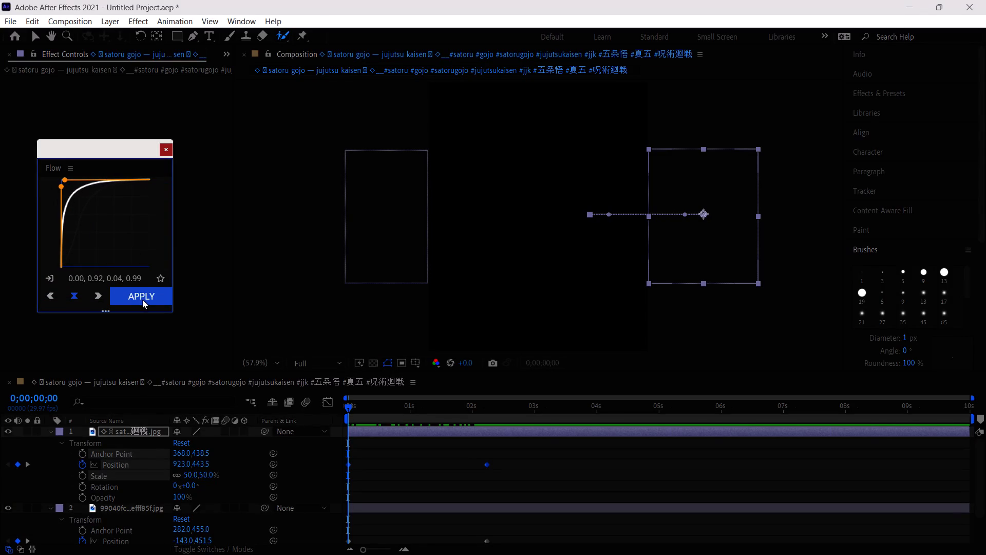
Apply the same Flow easing curve to both of layer 2's Position keyframes.
scroll(347, 467, down, 1)
drag(344, 522, 340, 506)
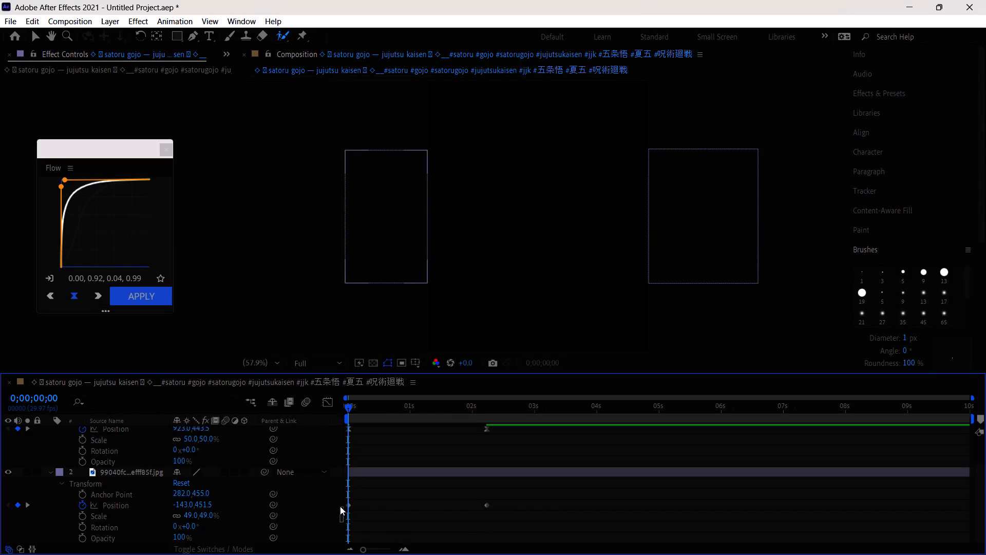
drag(340, 506, 500, 496)
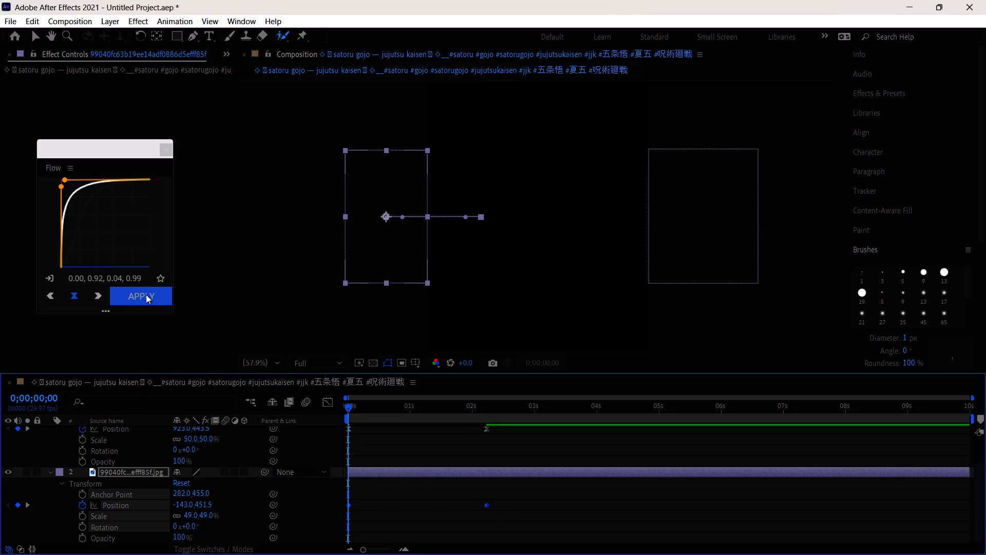
click(146, 294)
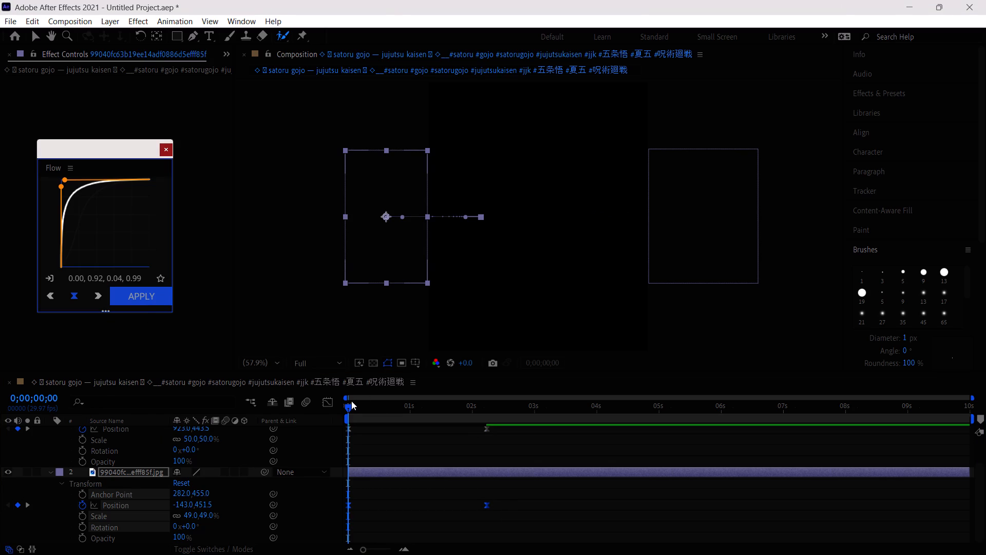
Preview the eased slide-in from the start of the composition and scrub to 0;00;00;11.
drag(348, 408, 302, 435)
key(space)
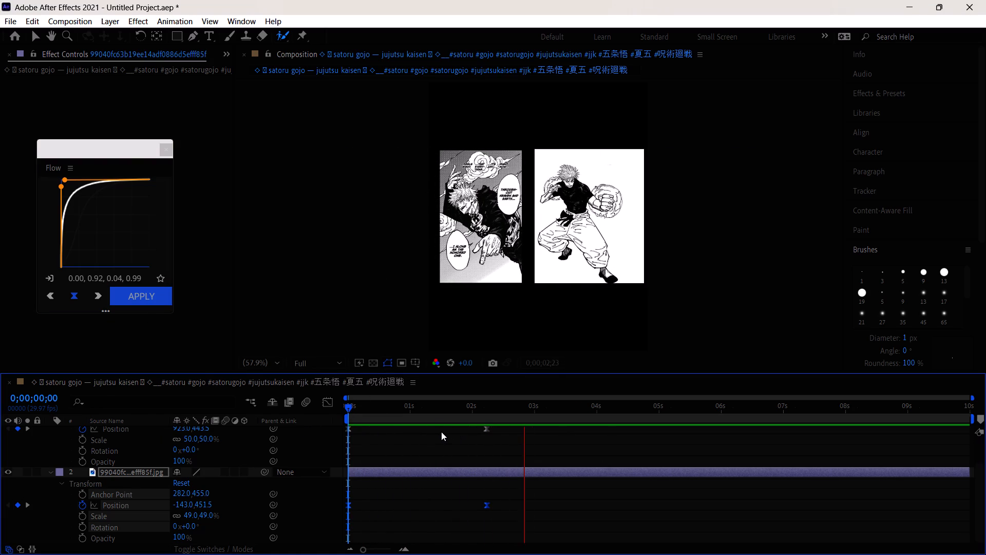
drag(429, 412, 371, 411)
Collapse the properties of layers 2 and 1 in the timeline.
scroll(442, 470, up, 2)
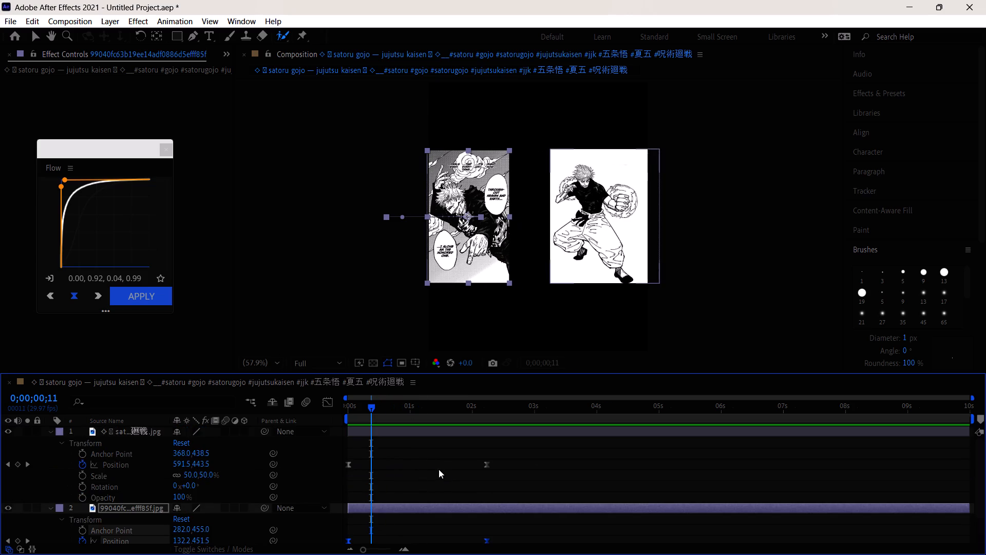
click(49, 509)
click(51, 426)
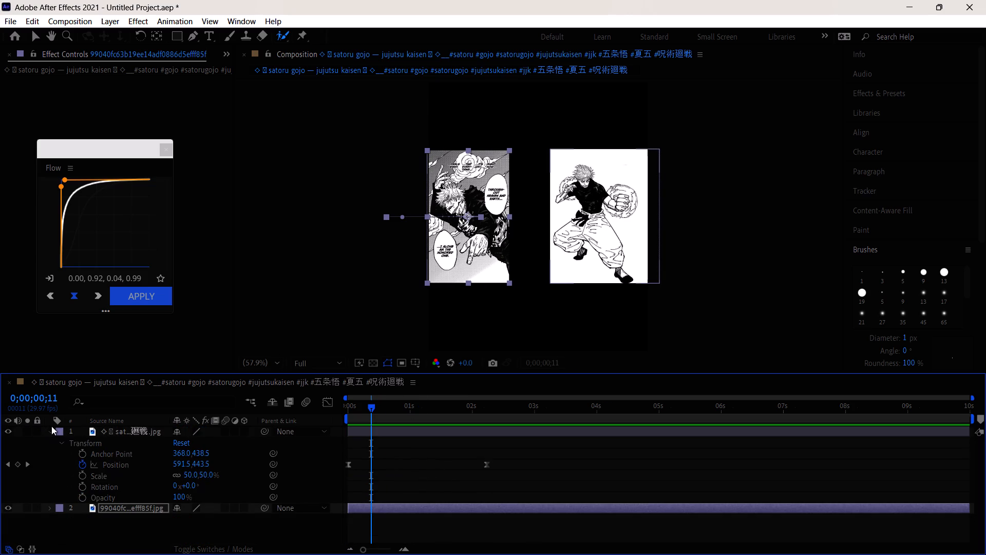
click(51, 434)
scroll(393, 482, up, 4)
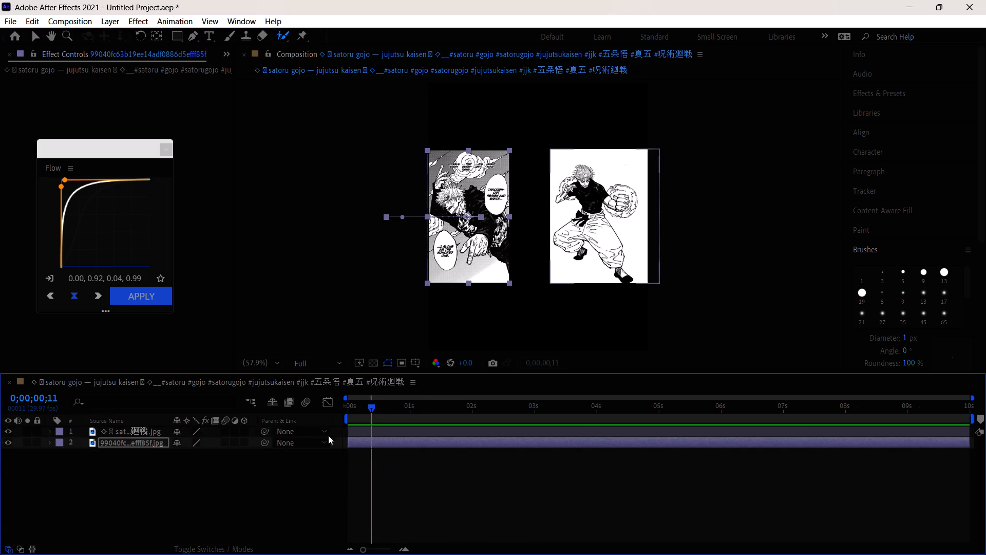
Turn both image layers into 3D layers.
right_click(266, 485)
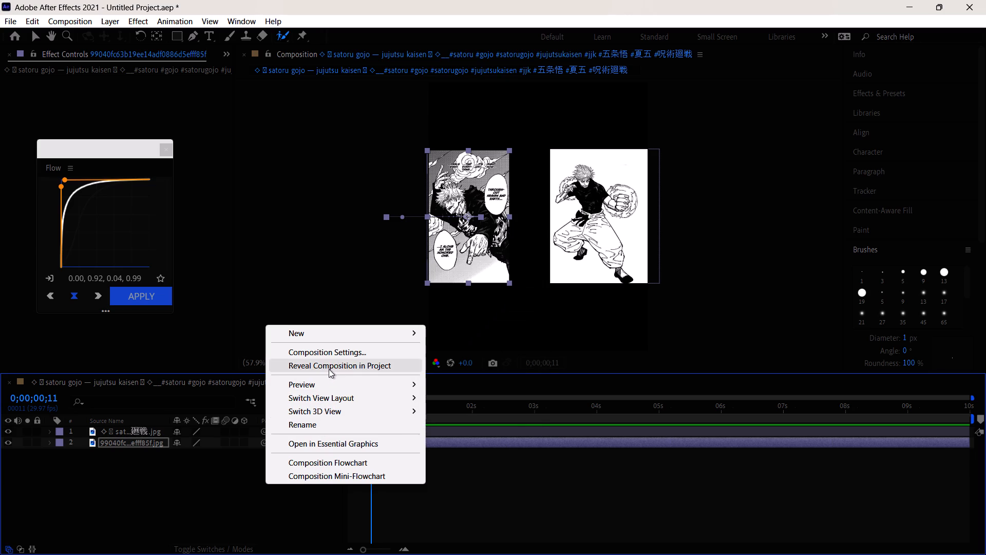
click(210, 484)
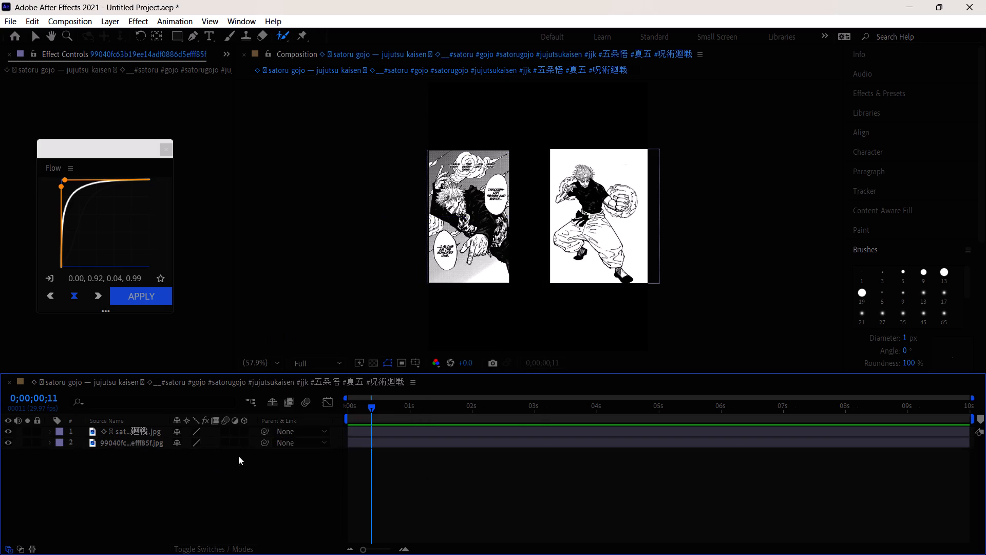
click(244, 445)
click(244, 434)
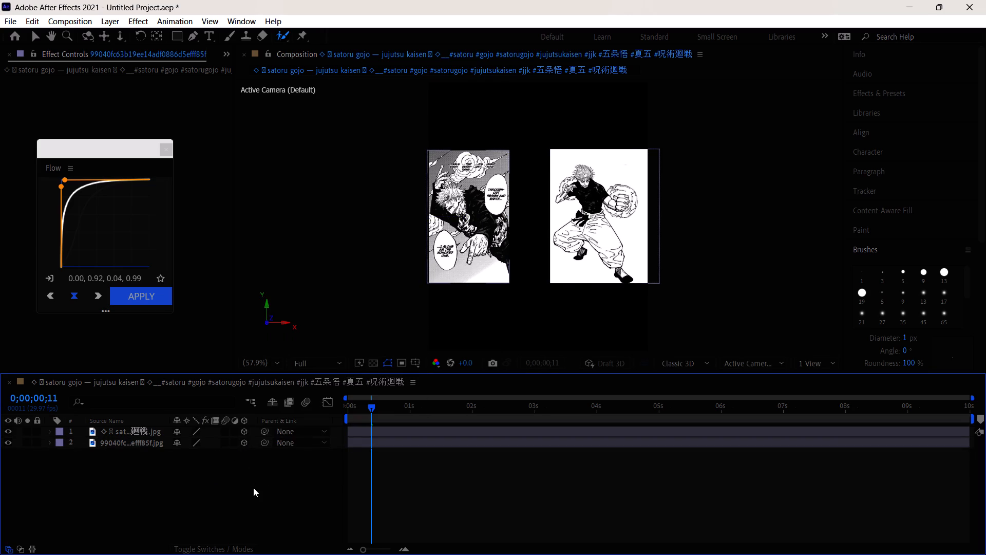
click(254, 488)
Scrub through the slide-in animation with the 3D layers, returning to 0;00;00;00.
drag(379, 406, 402, 411)
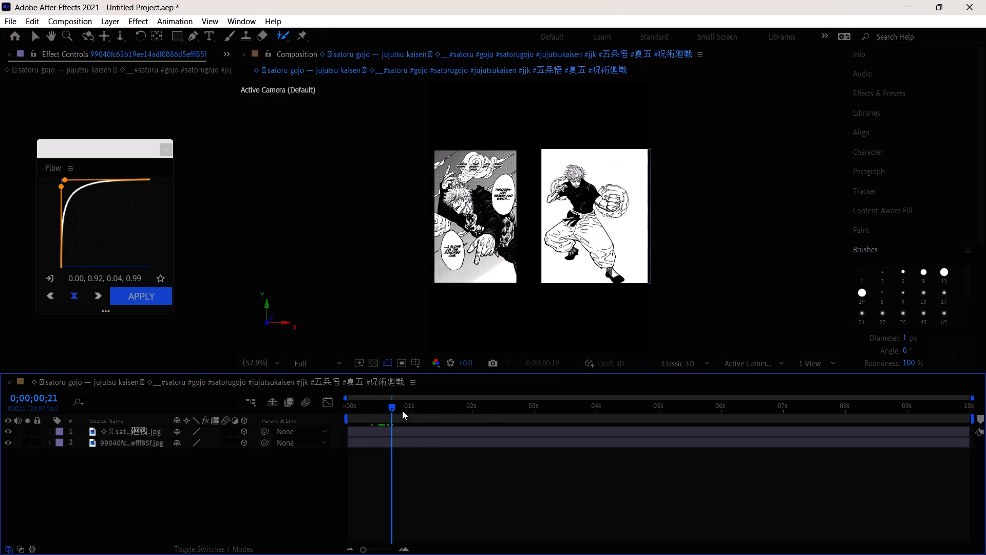
drag(402, 411, 495, 428)
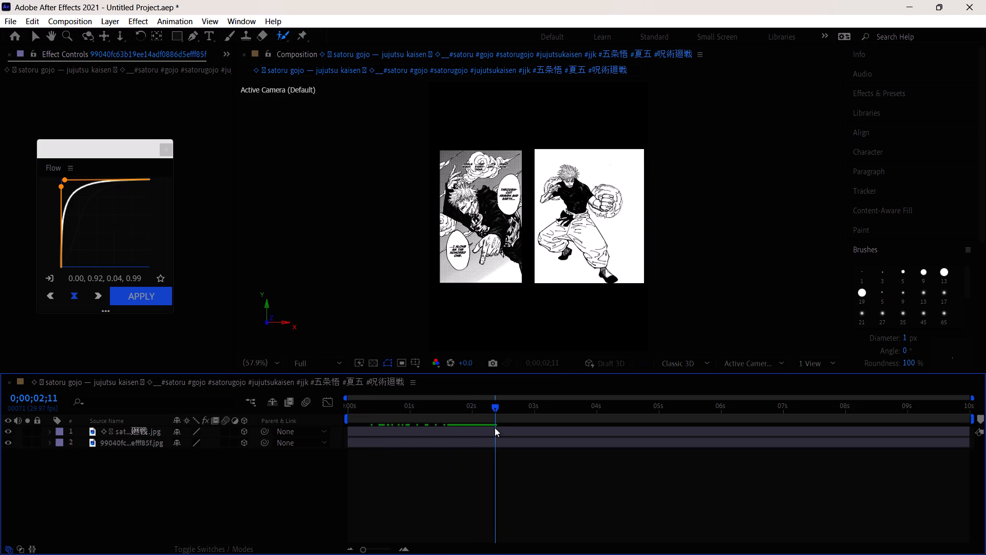
drag(495, 428, 325, 465)
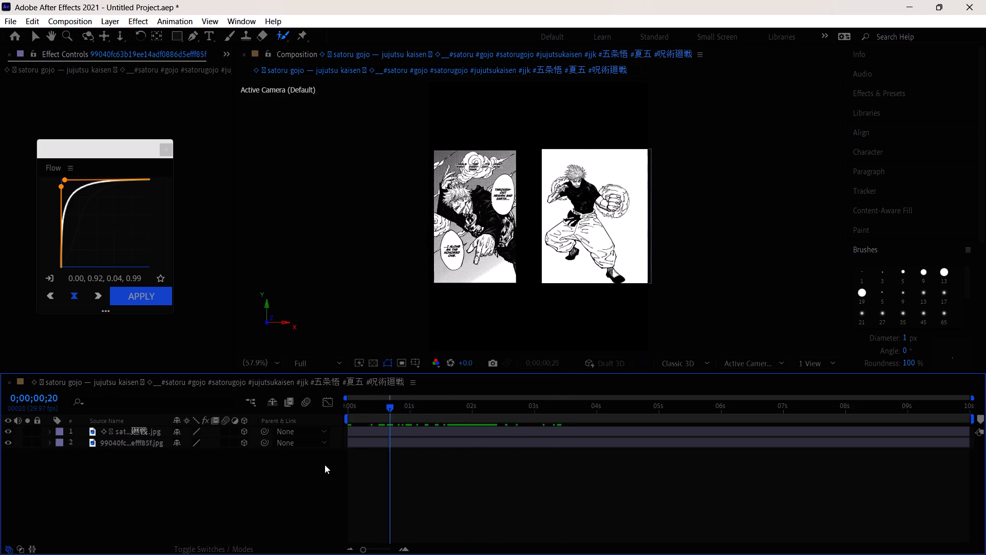
drag(325, 465, 308, 466)
Add a new two-node camera layer to the composition, keeping the offered camera settings.
click(272, 493)
right_click(270, 492)
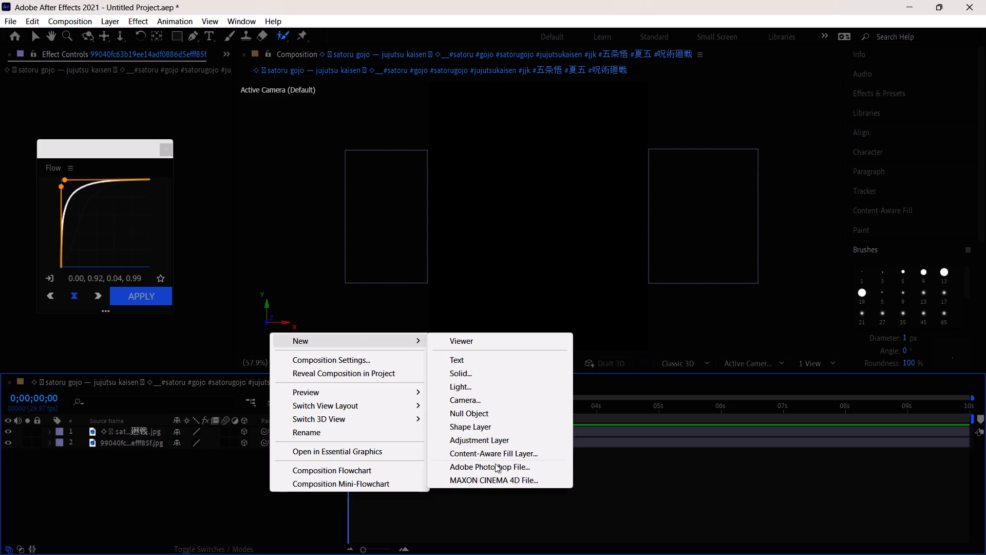
click(483, 401)
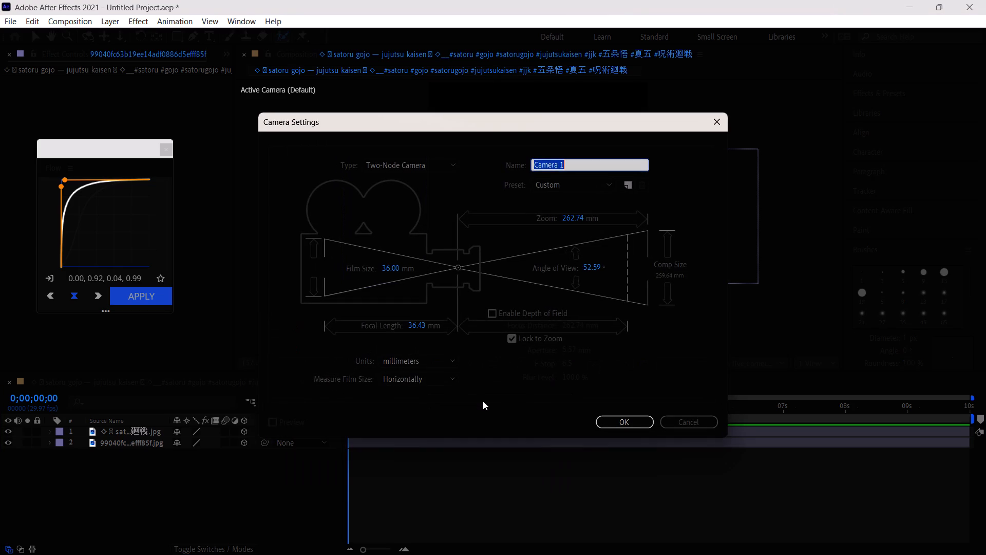
click(629, 424)
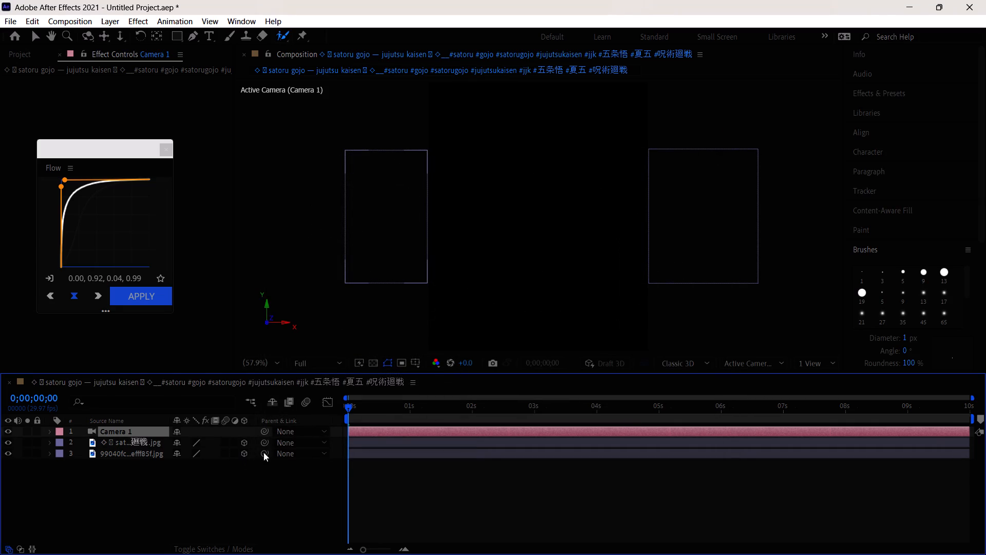
Parent the manga-page image on layer 3 to the camera layer.
drag(266, 452, 154, 428)
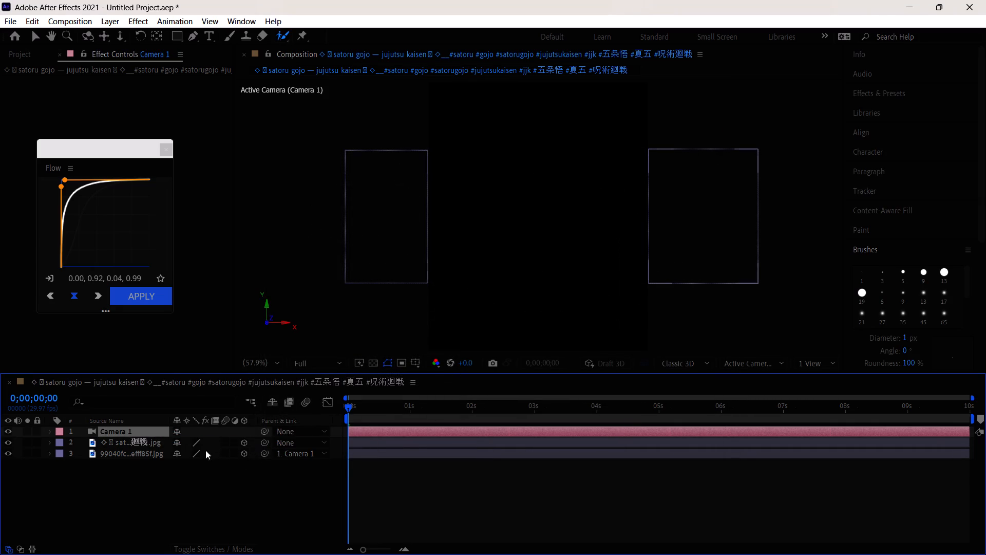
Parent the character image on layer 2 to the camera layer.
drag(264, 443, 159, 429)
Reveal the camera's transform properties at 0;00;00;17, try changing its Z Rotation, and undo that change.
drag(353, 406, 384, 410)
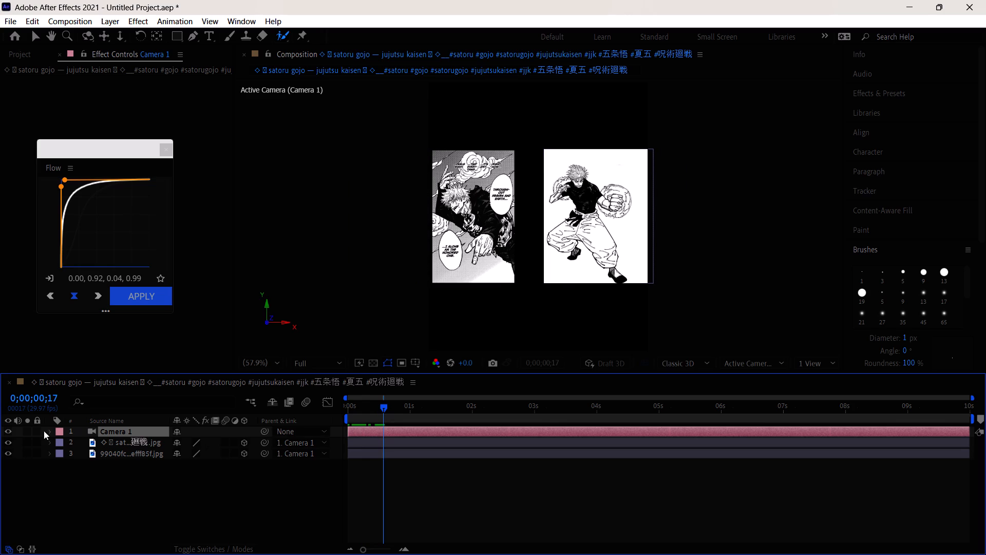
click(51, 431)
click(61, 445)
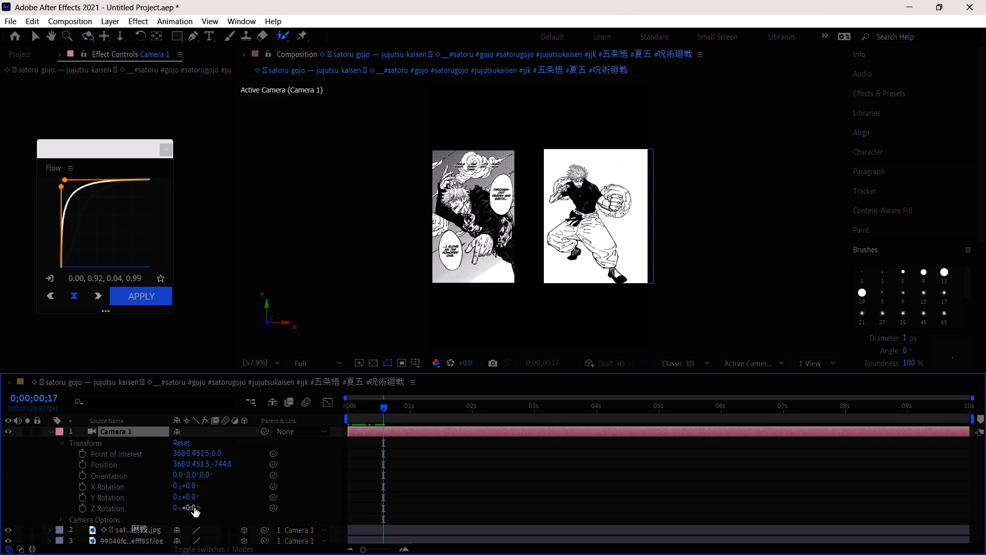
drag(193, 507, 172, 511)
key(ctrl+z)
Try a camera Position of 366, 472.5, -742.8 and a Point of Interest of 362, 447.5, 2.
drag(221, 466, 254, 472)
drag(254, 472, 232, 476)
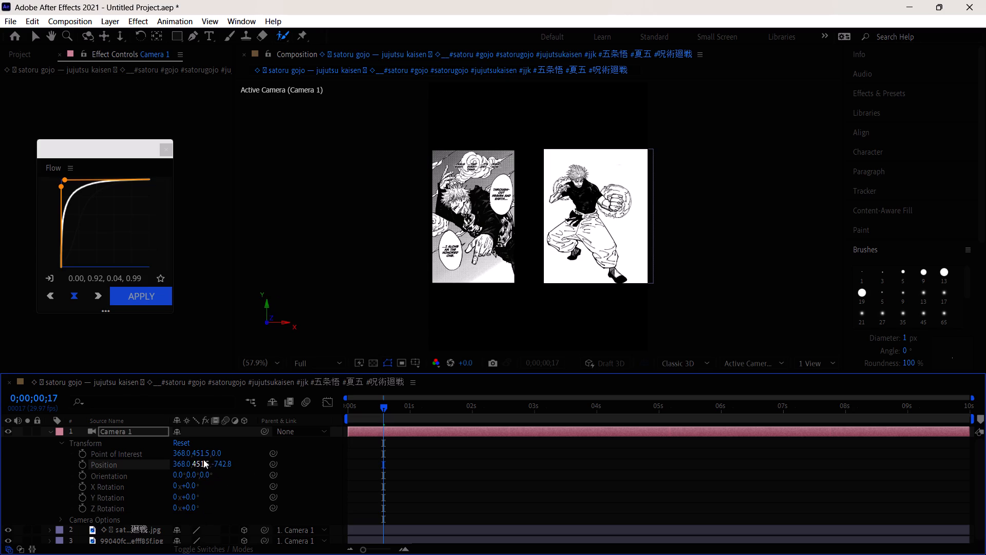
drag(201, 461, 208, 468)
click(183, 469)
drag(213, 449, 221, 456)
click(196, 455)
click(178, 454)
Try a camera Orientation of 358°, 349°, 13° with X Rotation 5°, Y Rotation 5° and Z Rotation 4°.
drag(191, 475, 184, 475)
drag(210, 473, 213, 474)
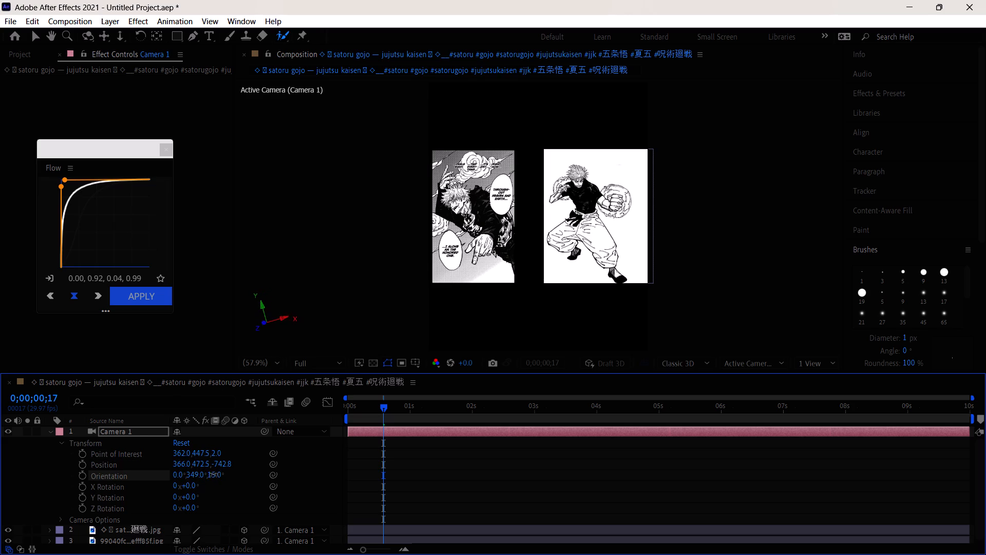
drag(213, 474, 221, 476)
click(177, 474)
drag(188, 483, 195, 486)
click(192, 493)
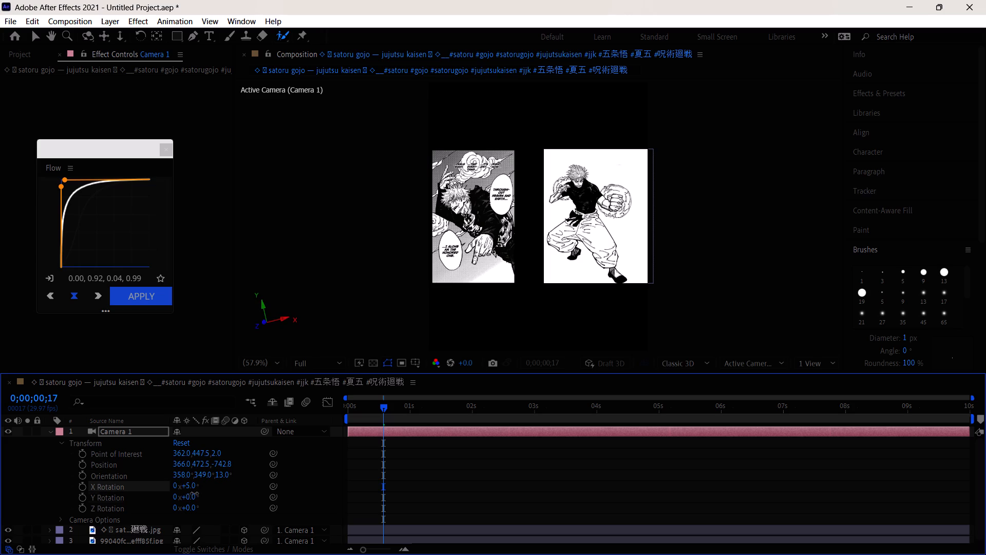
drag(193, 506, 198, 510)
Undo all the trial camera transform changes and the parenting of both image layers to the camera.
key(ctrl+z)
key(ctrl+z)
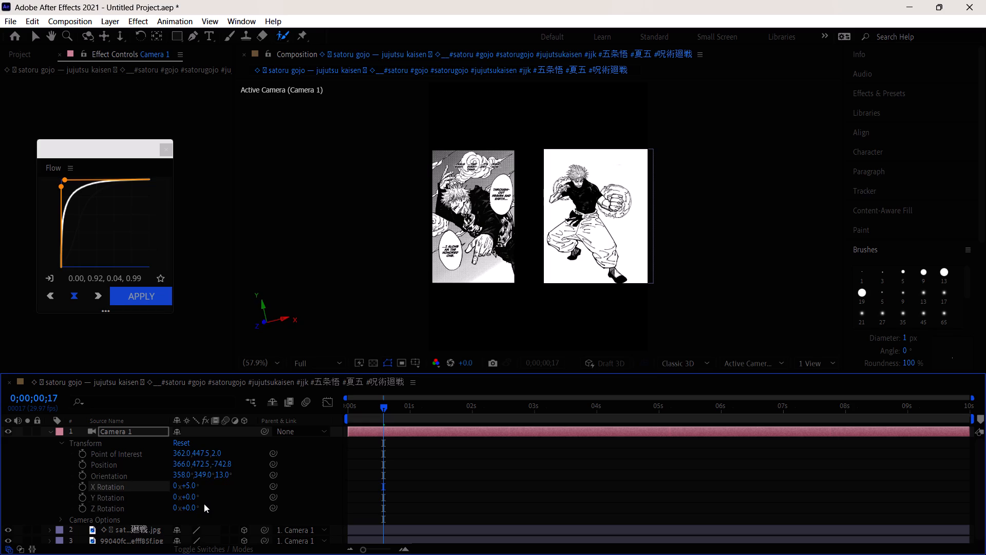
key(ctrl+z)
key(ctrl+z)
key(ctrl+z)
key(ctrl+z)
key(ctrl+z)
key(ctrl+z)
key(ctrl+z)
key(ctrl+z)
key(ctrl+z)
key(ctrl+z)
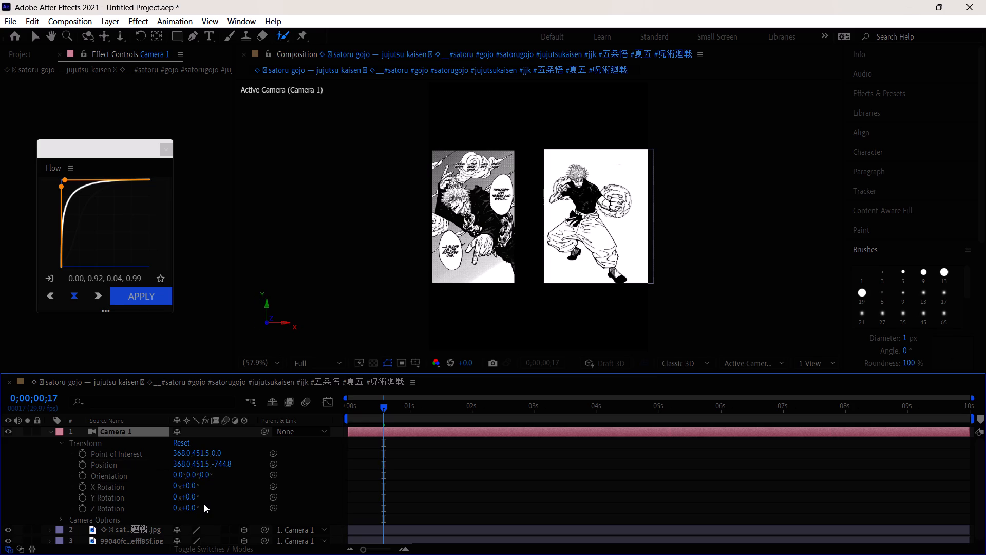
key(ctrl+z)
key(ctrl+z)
Return to 0;00;00;00 and parent both image layers to the camera layer.
drag(349, 410, 352, 410)
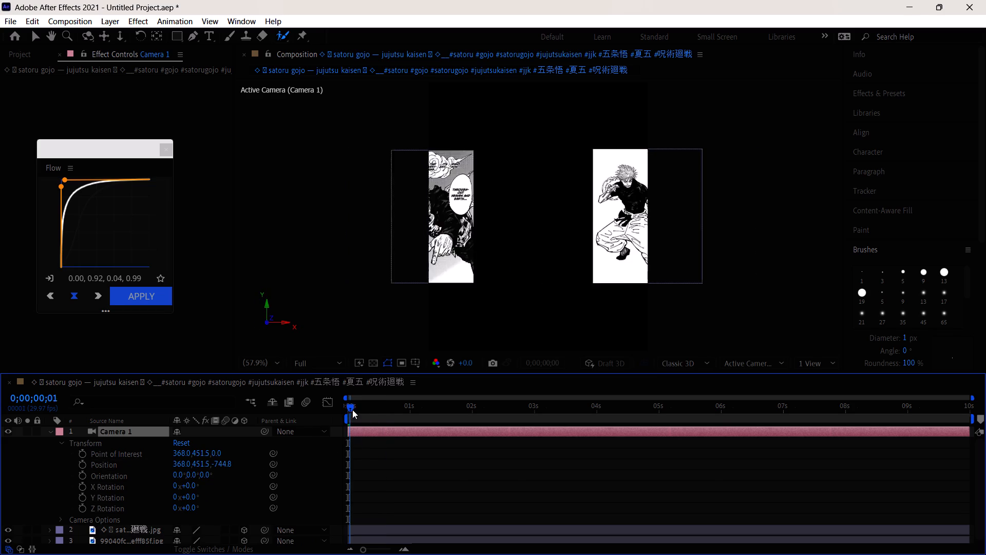
drag(352, 410, 344, 413)
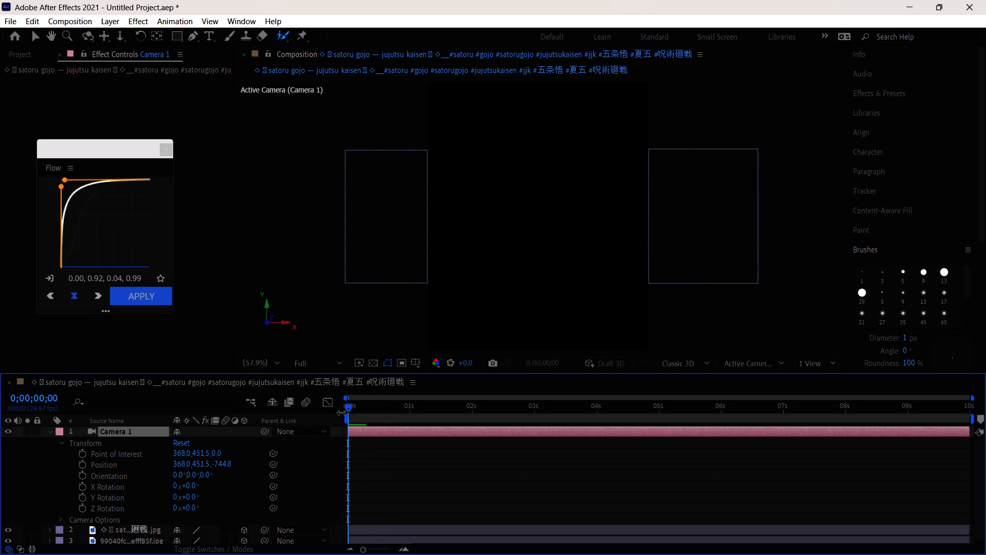
scroll(361, 437, down, 1)
drag(264, 537, 151, 483)
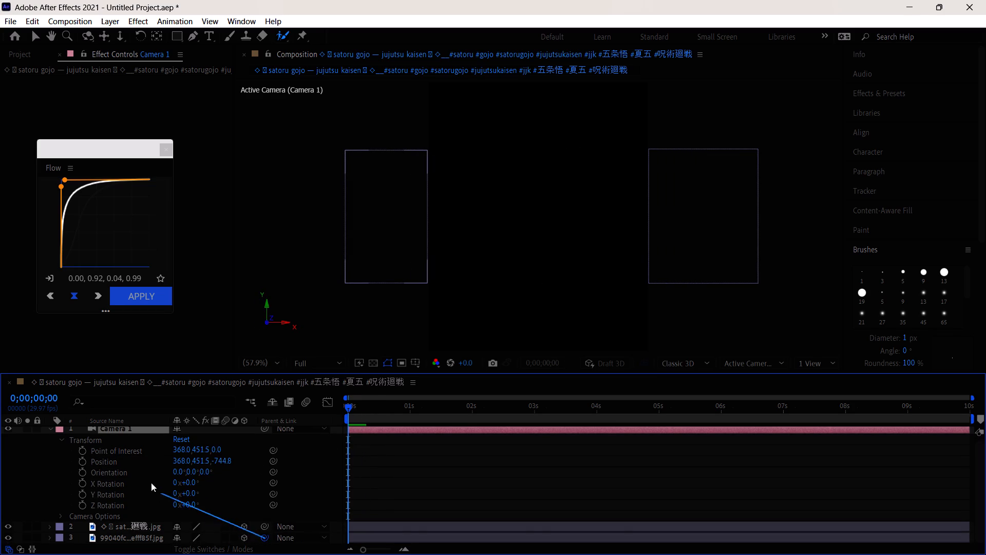
drag(151, 483, 129, 430)
drag(261, 528, 261, 528)
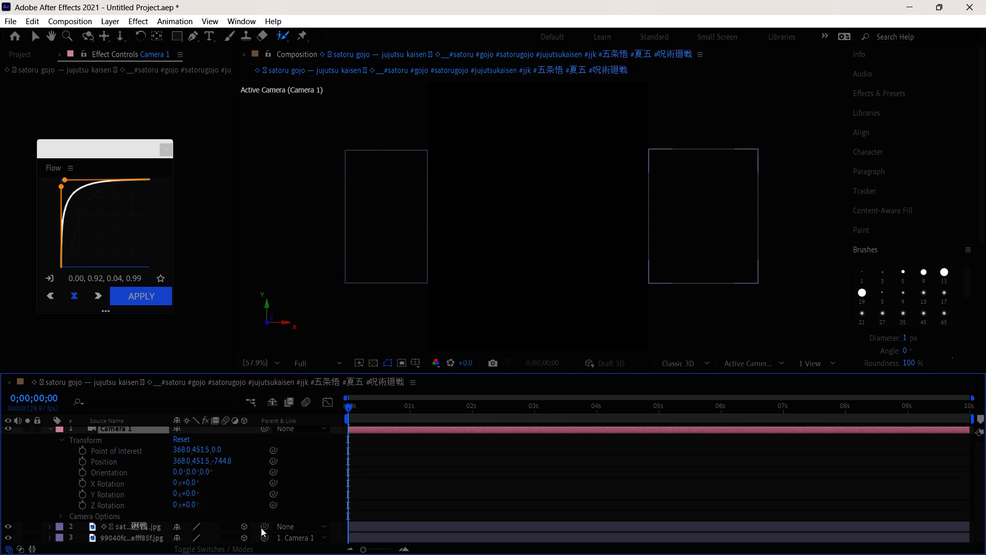
drag(261, 528, 127, 430)
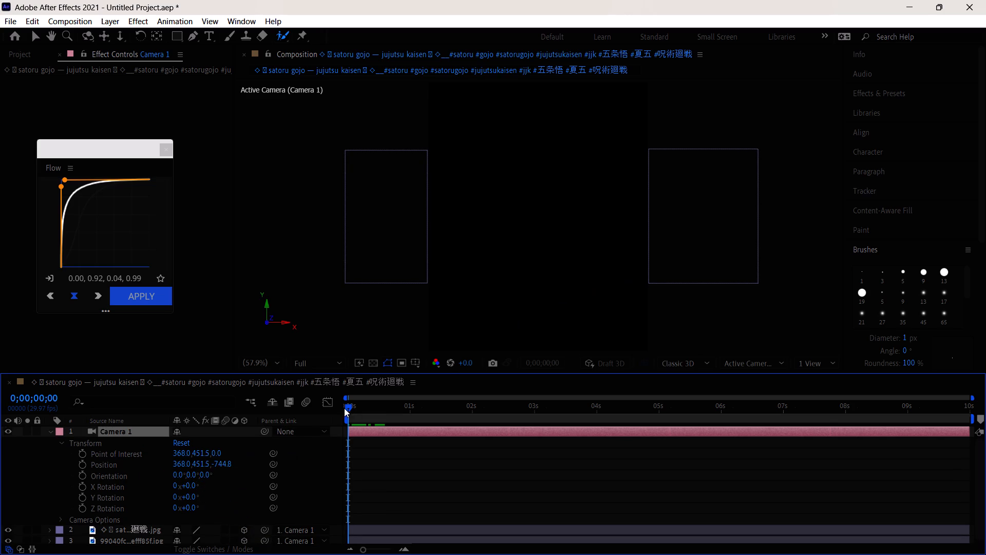
Scrub through the slide-in animation of the camera-parented images in a smaller 50% preview, ending at 0;00;00;19.
drag(347, 408, 358, 412)
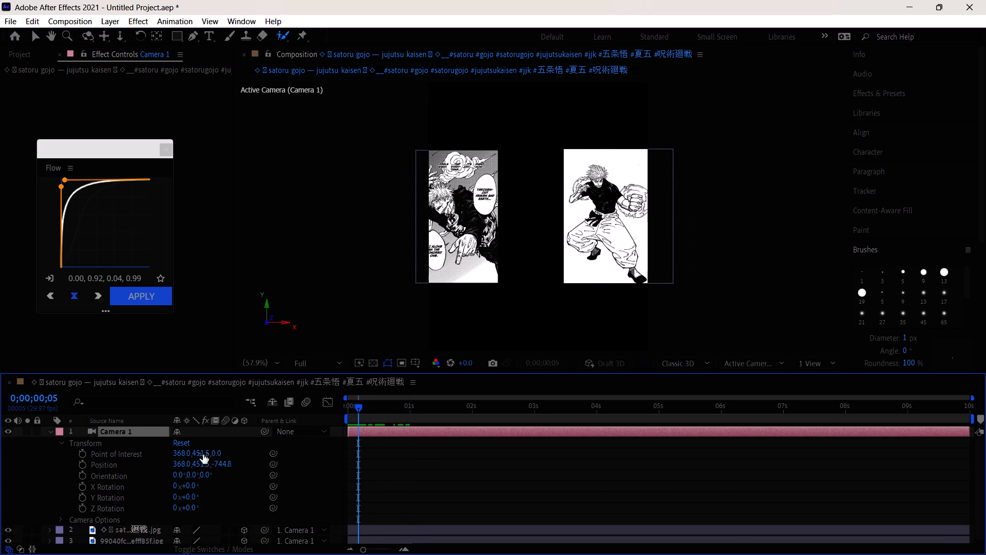
scroll(521, 314, down, 1)
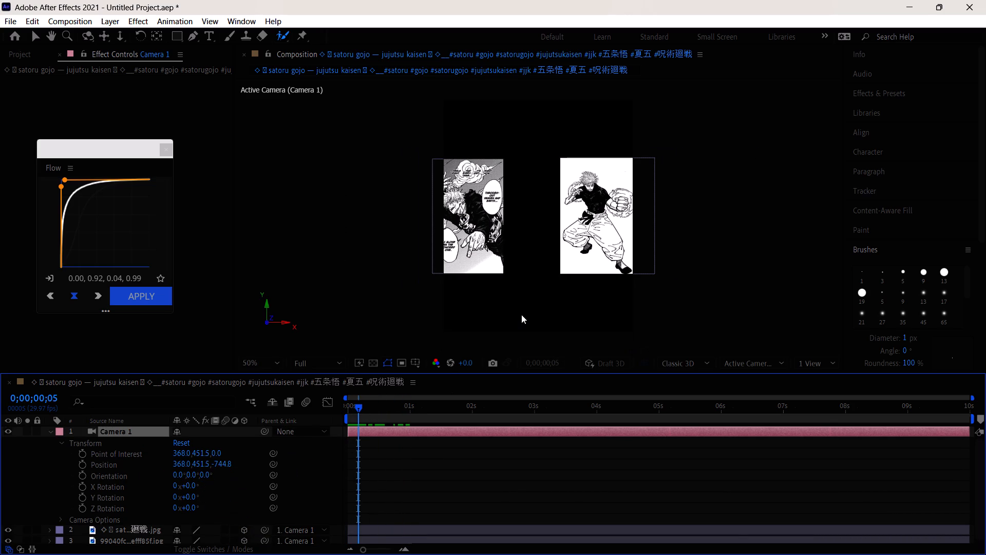
scroll(521, 314, down, 1)
scroll(521, 314, up, 2)
scroll(521, 314, down, 1)
scroll(439, 314, up, 1)
scroll(440, 314, down, 1)
drag(358, 408, 404, 421)
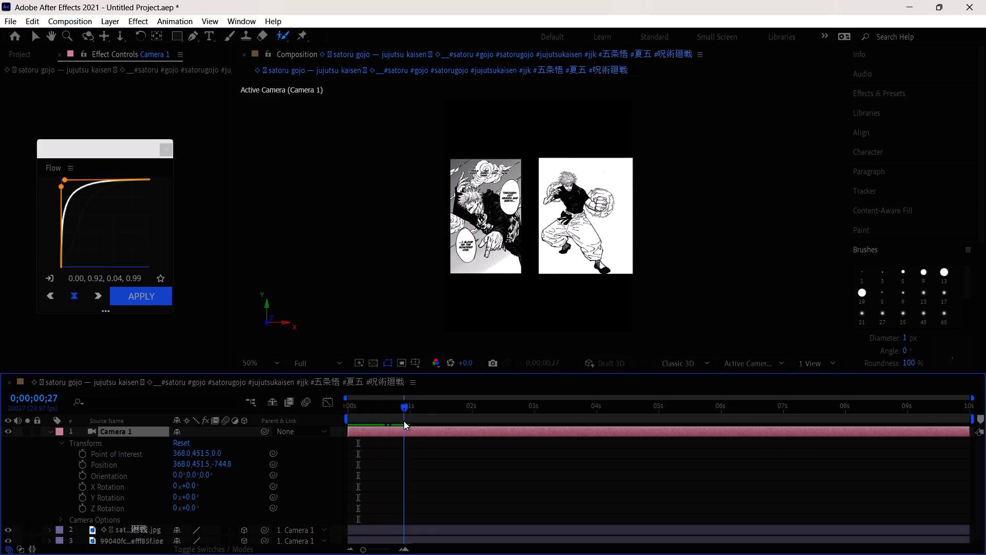
drag(404, 421, 424, 429)
drag(422, 407, 389, 417)
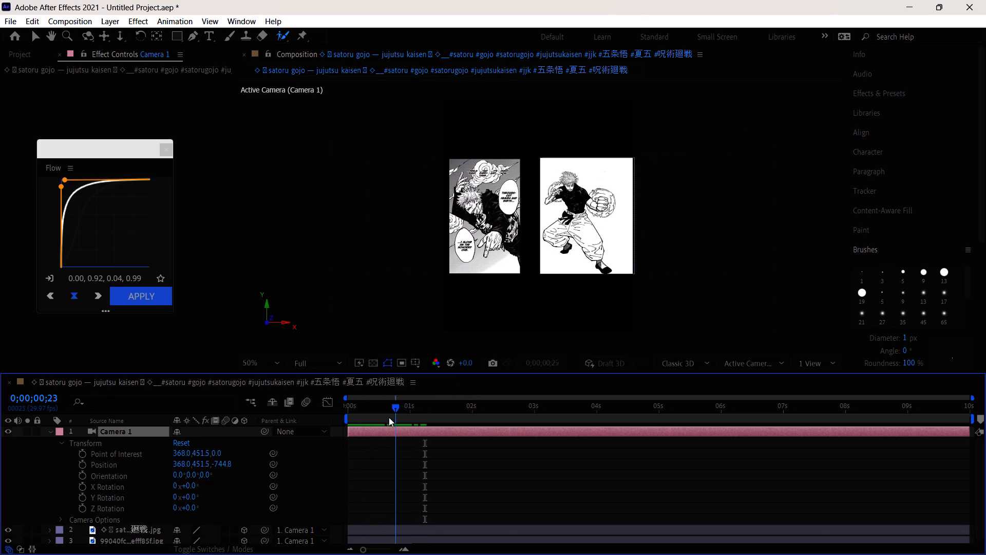
drag(389, 417, 384, 420)
Set the camera's Position to 368, 501.5, -730.8.
drag(212, 465, 221, 465)
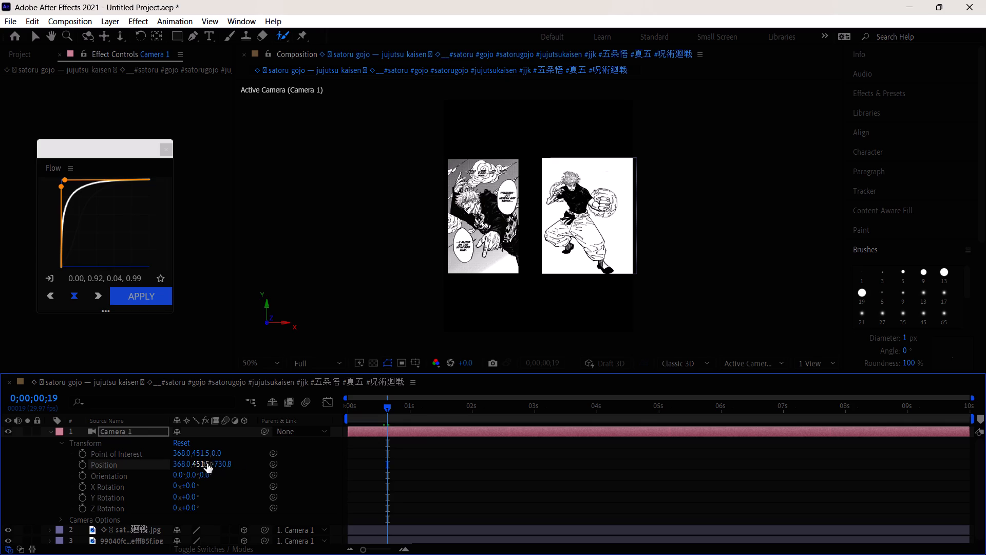
drag(205, 463, 240, 461)
Split the camera layer at 0;00;02;12.
drag(391, 412, 454, 413)
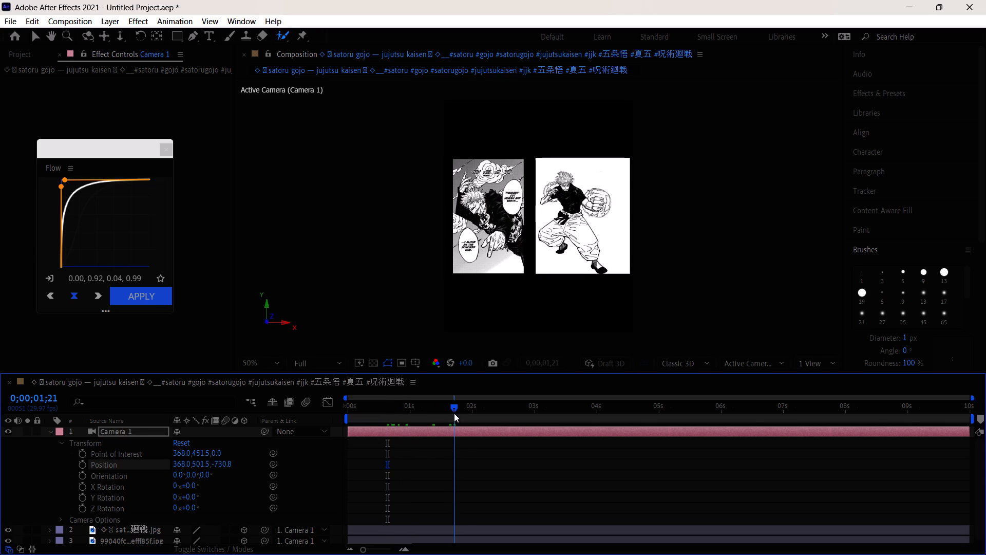
drag(454, 413, 498, 422)
click(499, 435)
key(ctrl+shift+d)
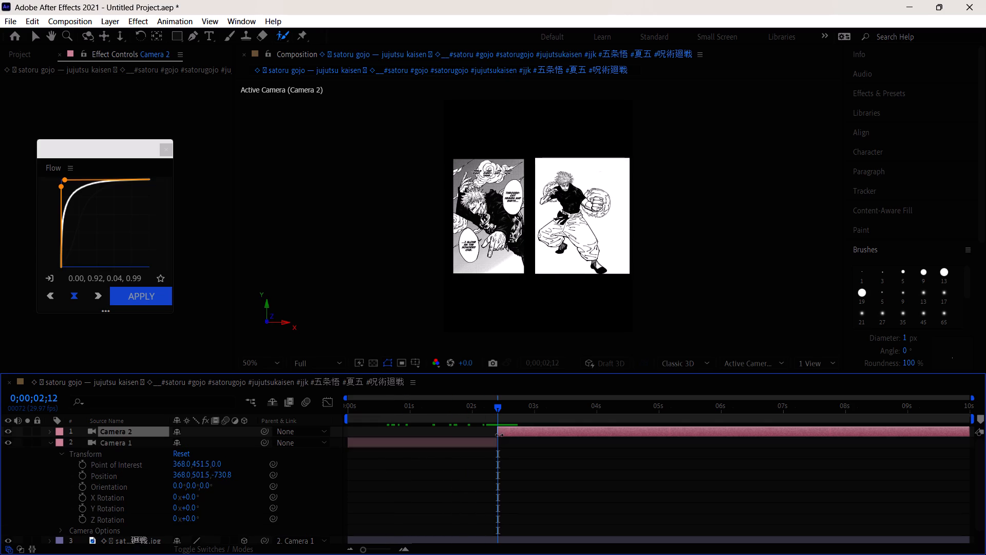
Split the remaining camera segment at 0;00;04;00.
click(587, 404)
click(598, 404)
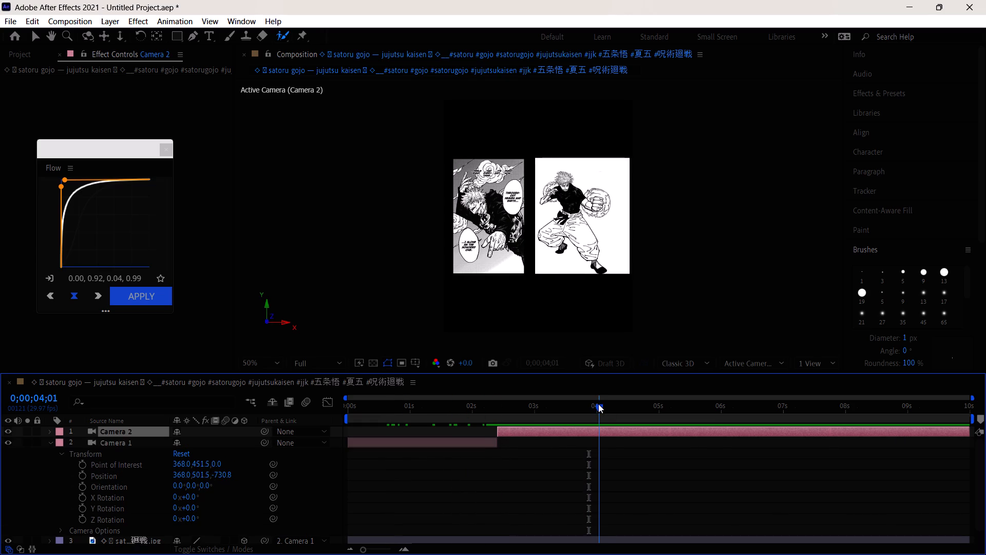
click(614, 434)
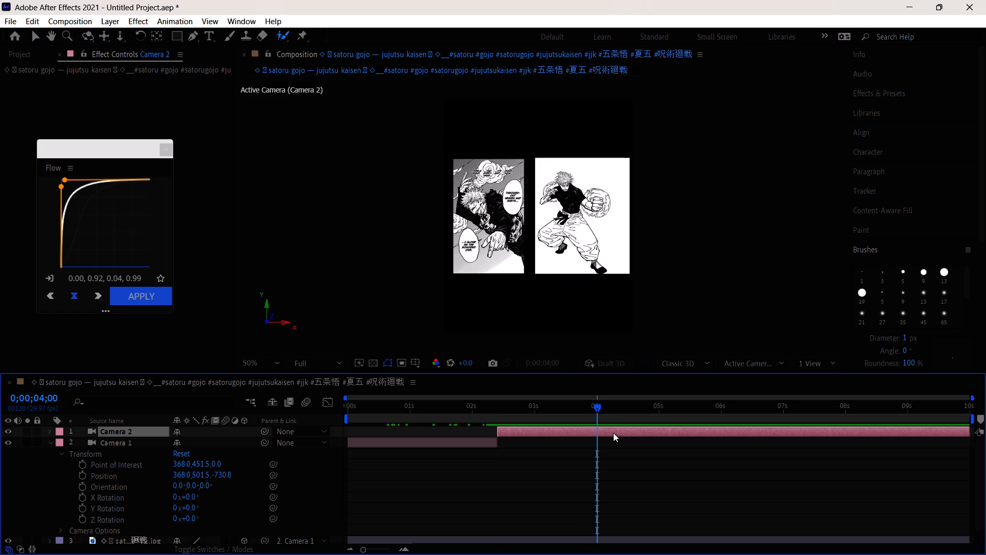
click(597, 410)
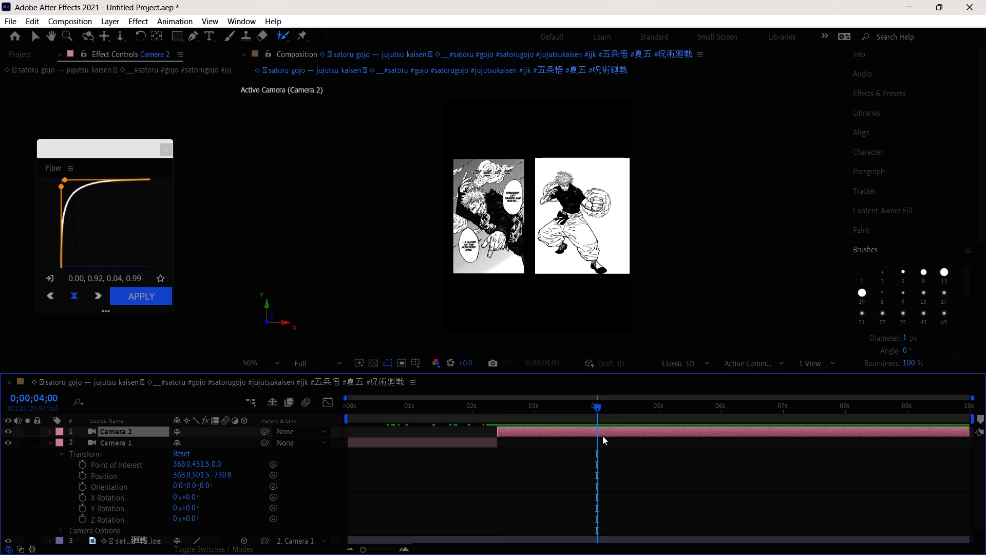
click(602, 436)
key(ctrl+shift+d)
Split the remaining camera segment at 0;00;05;00, 0;00;06;00 and 0;00;06;29.
click(659, 406)
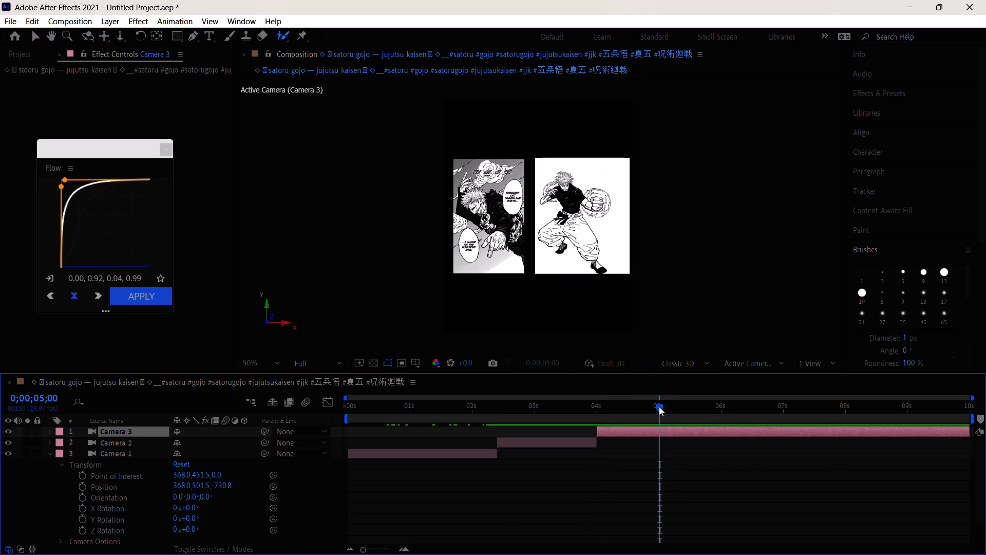
key(ctrl+shift+d)
click(720, 410)
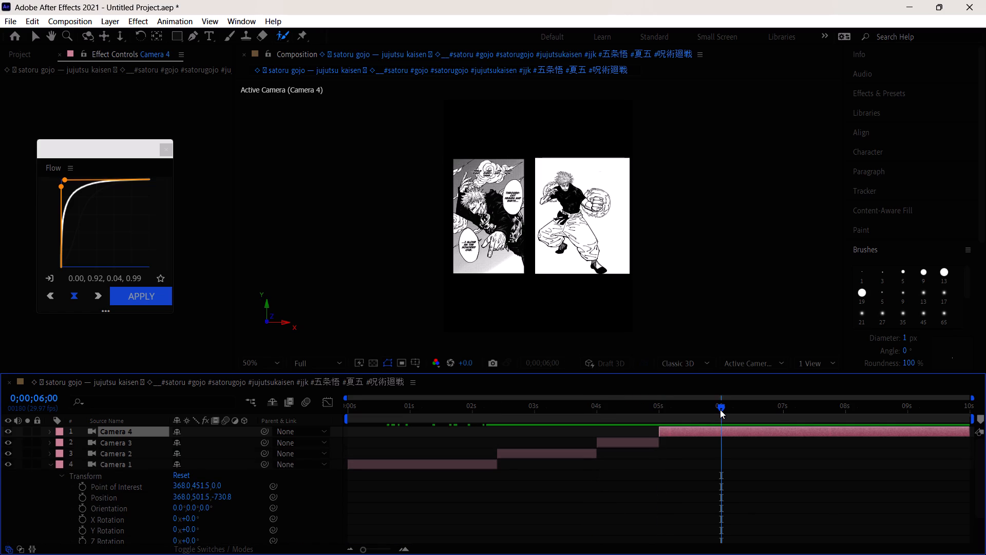
key(ctrl+shift+d)
click(782, 408)
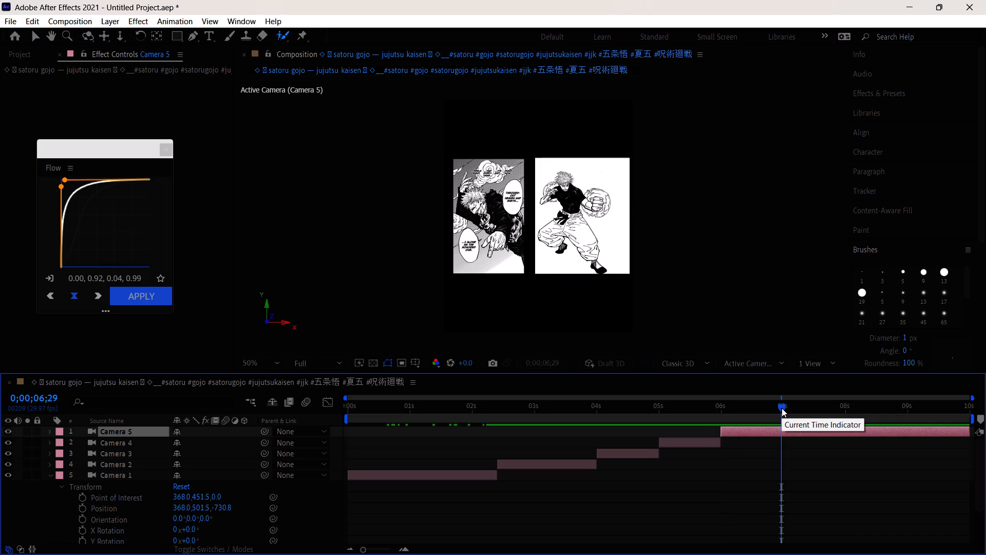
key(ctrl+shift+d)
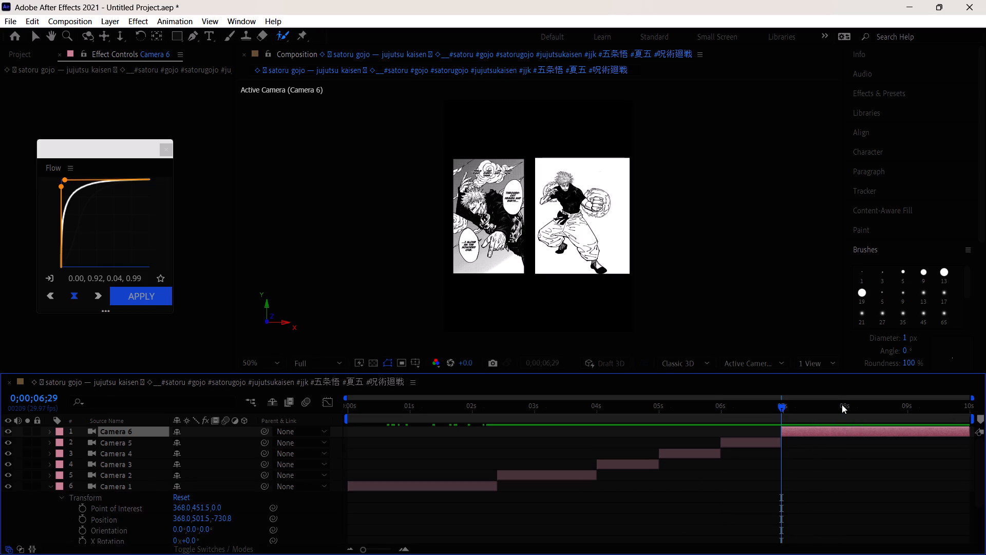
Split the remaining camera segment at 0;00;07;29, 0;00;08;29 and 0;00;09;29.
click(842, 404)
click(842, 404)
key(ctrl+shift+d)
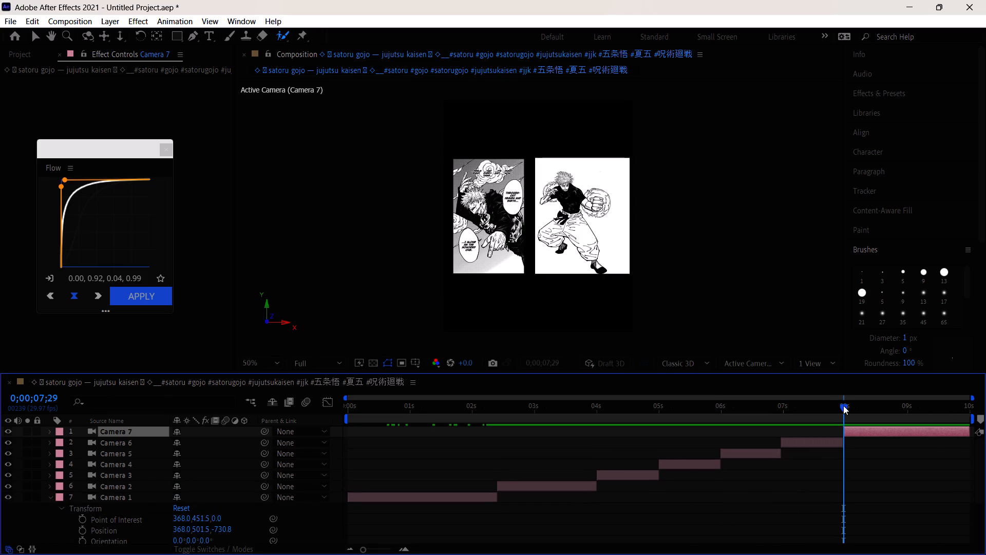
click(906, 406)
key(ctrl+shift+d)
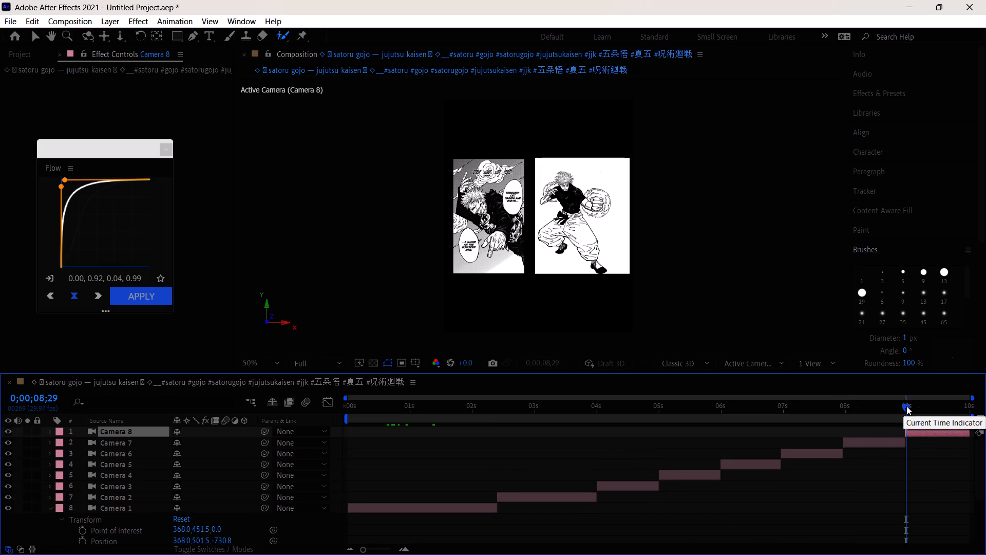
drag(968, 406, 972, 407)
key(ctrl+shift+d)
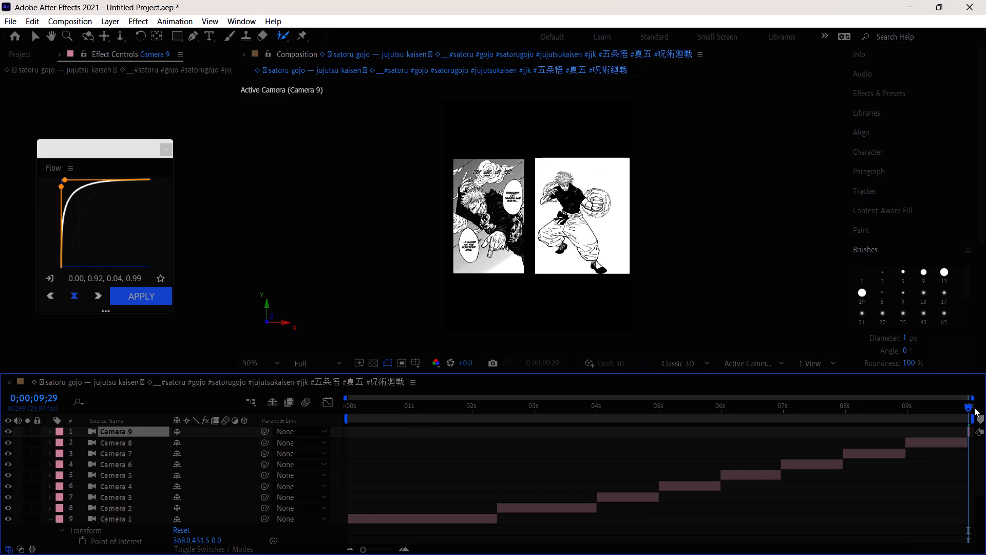
Split the camera segment and both manga image layers at 0;00;02;29.
click(537, 410)
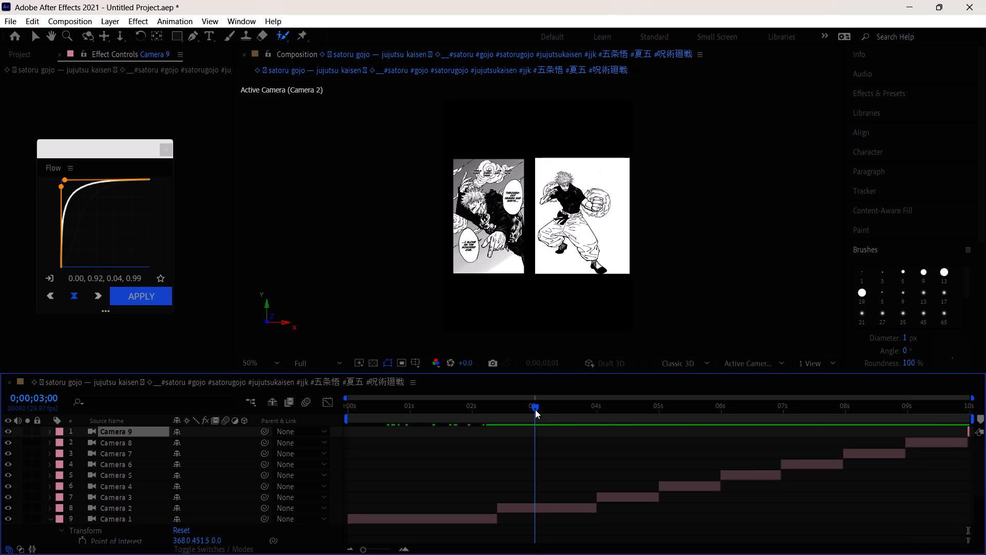
click(535, 410)
key(ctrl+shift+d)
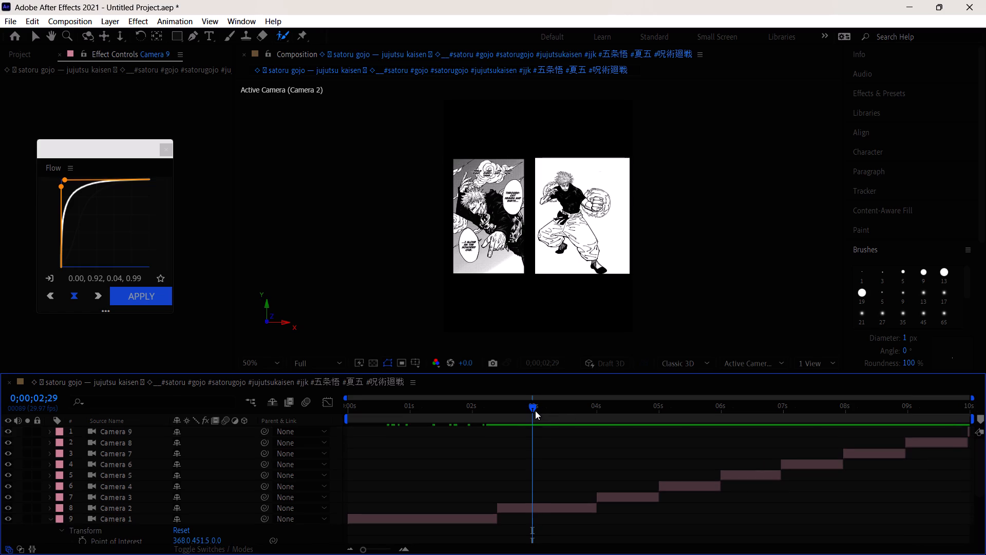
key(ctrl+shift+d)
Split the first camera segment and both manga image layers at 0;00;01;29.
drag(532, 410, 524, 410)
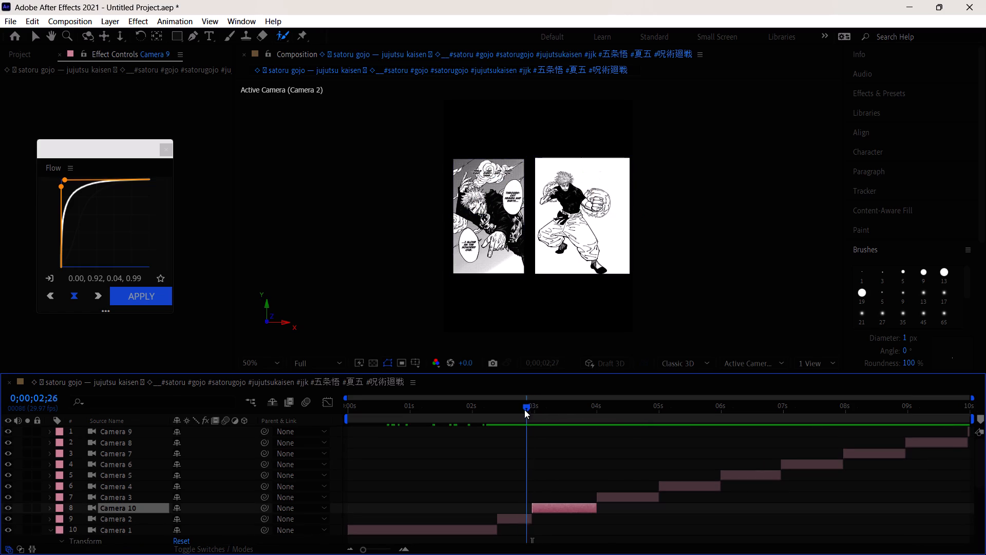
drag(524, 410, 466, 413)
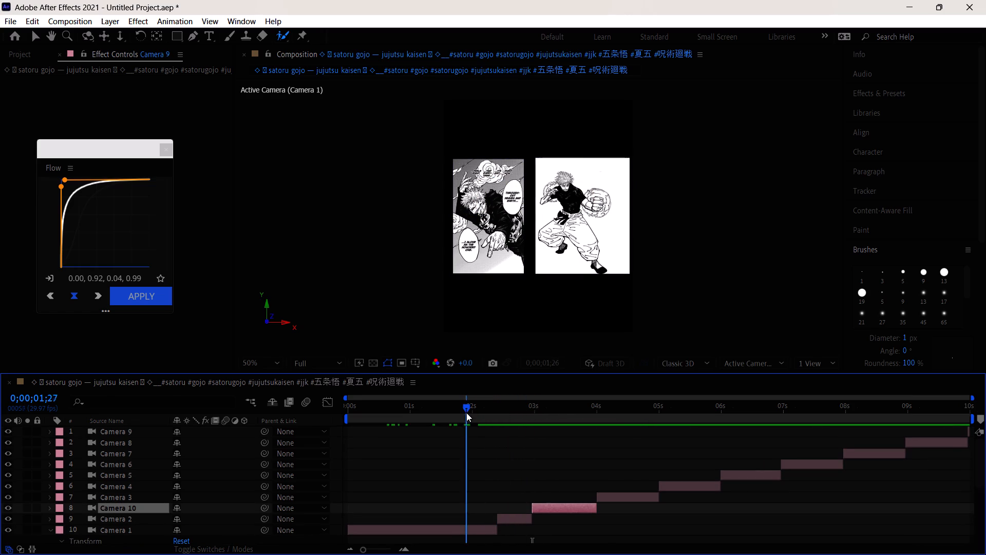
drag(466, 413, 469, 413)
key(ctrl+shift+d)
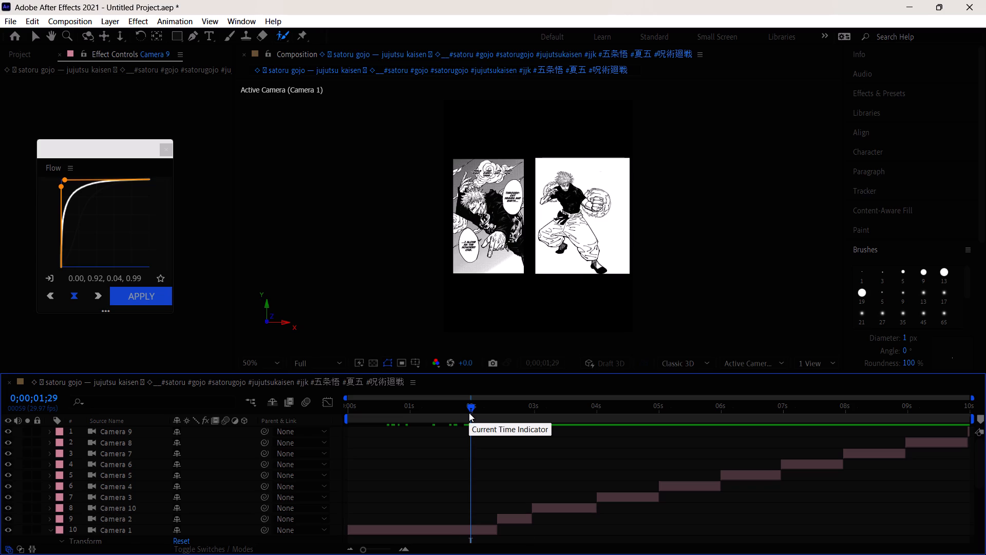
key(ctrl+shift+d)
Split the first camera segment and both manga image layers at 0;00;00;29.
scroll(469, 413, down, 1)
drag(469, 413, 452, 415)
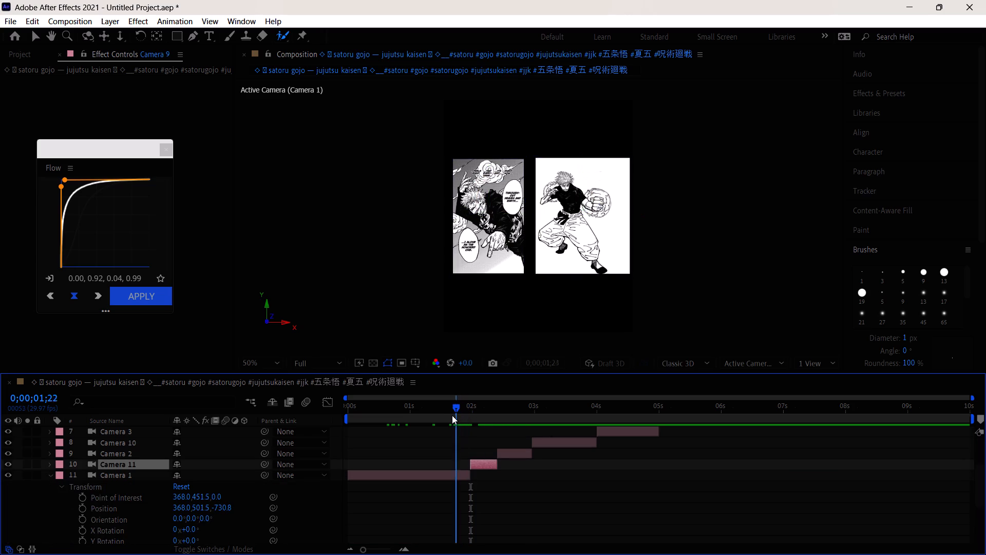
drag(452, 415, 404, 417)
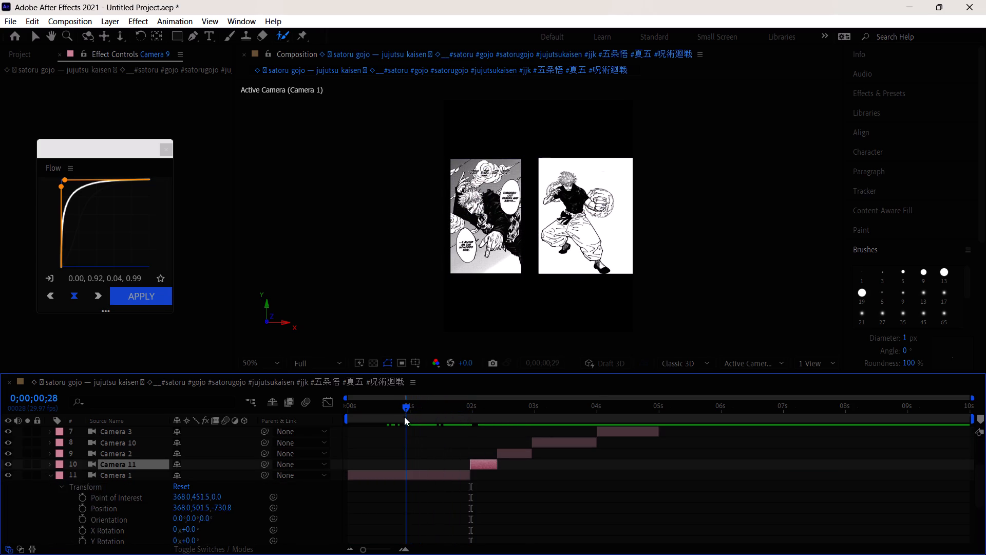
drag(404, 417, 407, 418)
key(ctrl+shift+d)
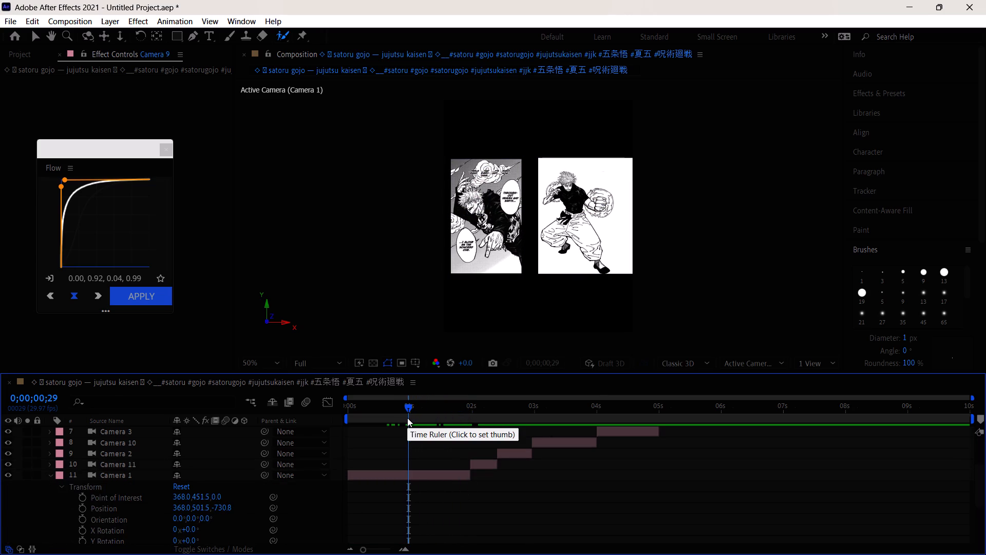
scroll(407, 418, down, 1)
key(ctrl+shift+d)
Check the existing image cuts, and split the camera segment and both manga image layers at 0;00;03;29.
scroll(409, 418, down, 2)
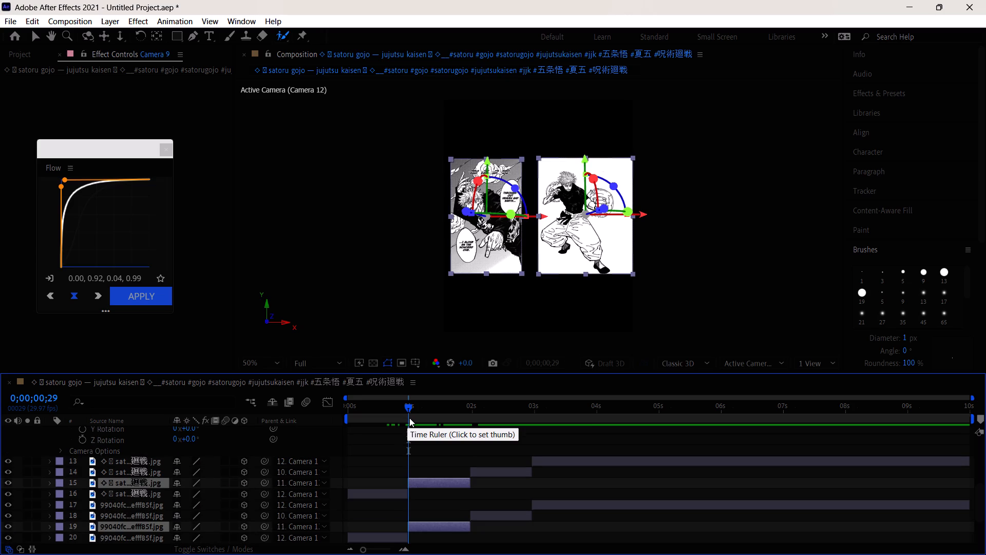
scroll(409, 418, down, 2)
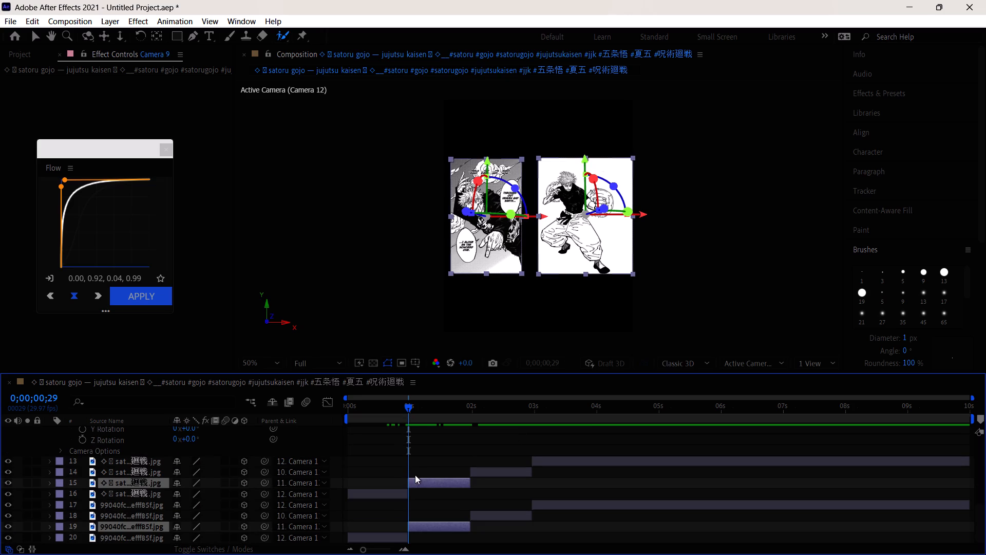
drag(477, 398, 514, 400)
drag(514, 400, 516, 401)
drag(502, 408, 428, 416)
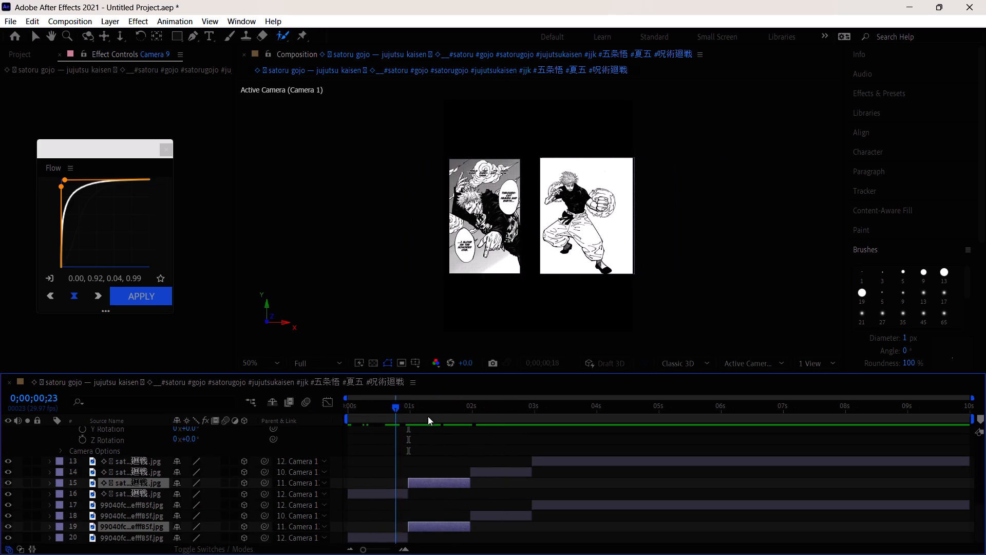
drag(428, 416, 408, 421)
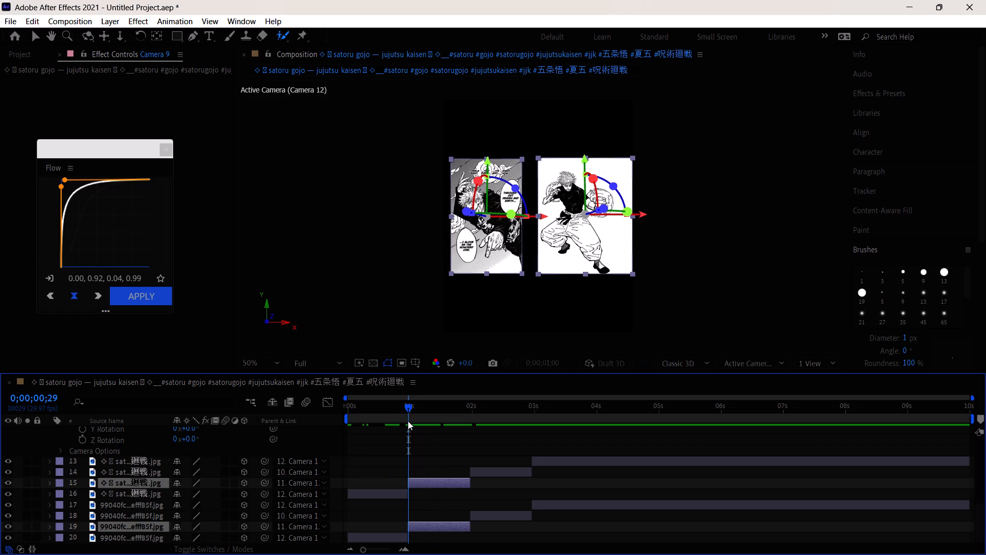
drag(408, 421, 470, 427)
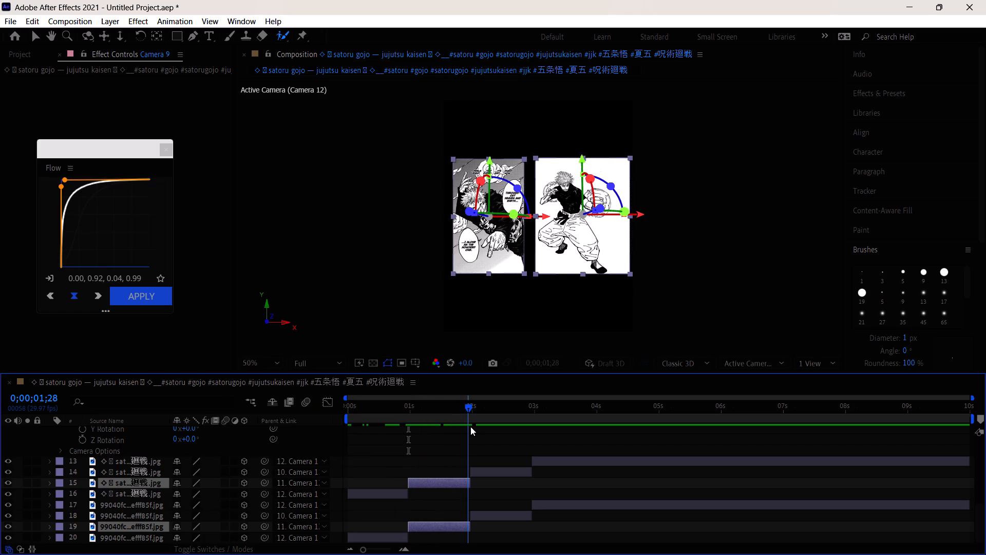
drag(470, 427, 534, 425)
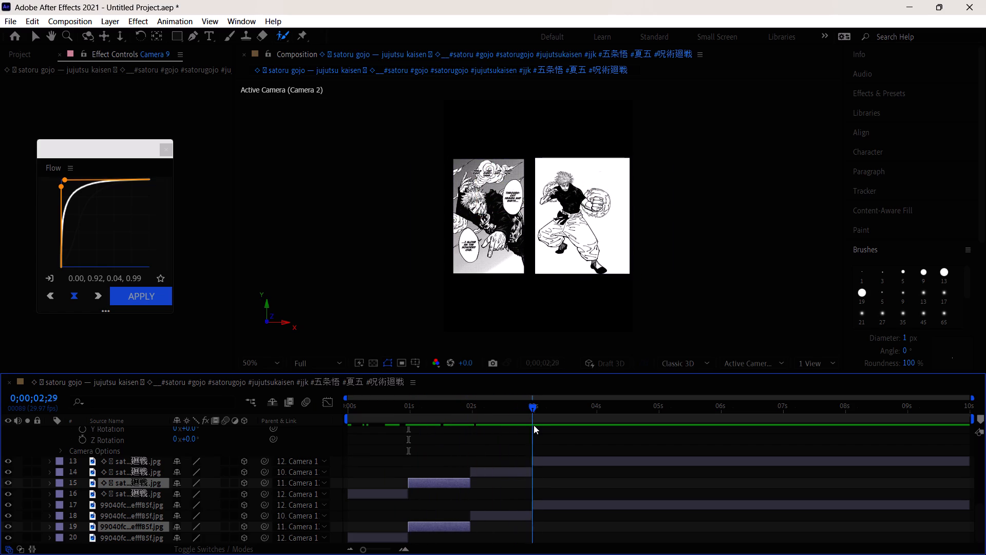
drag(534, 425, 533, 425)
drag(533, 425, 594, 431)
key(ctrl+shift+d)
key(ctrl+shift+d)
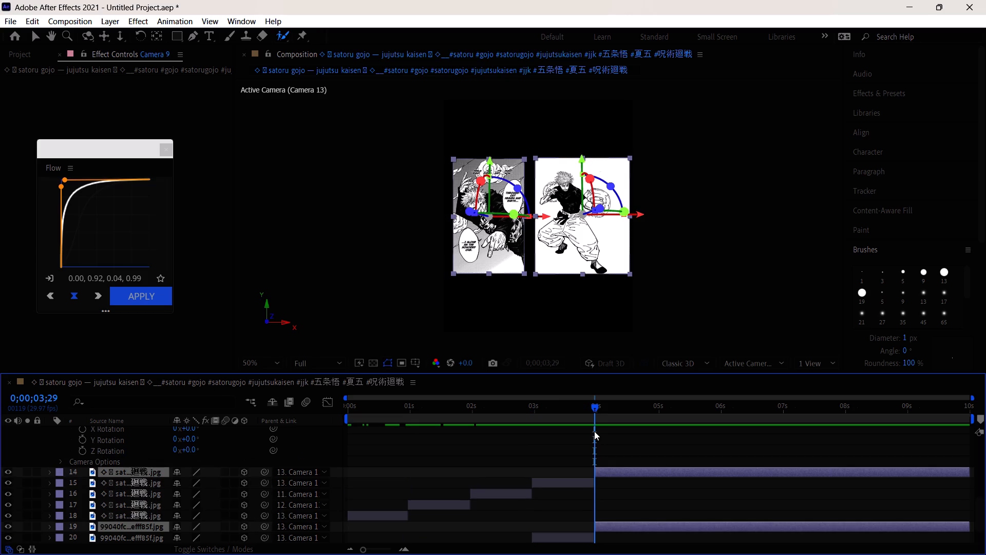
At 0;00;04;29, move the last segments of both manga images slightly downward in the composition.
drag(595, 422, 656, 440)
drag(595, 212, 608, 212)
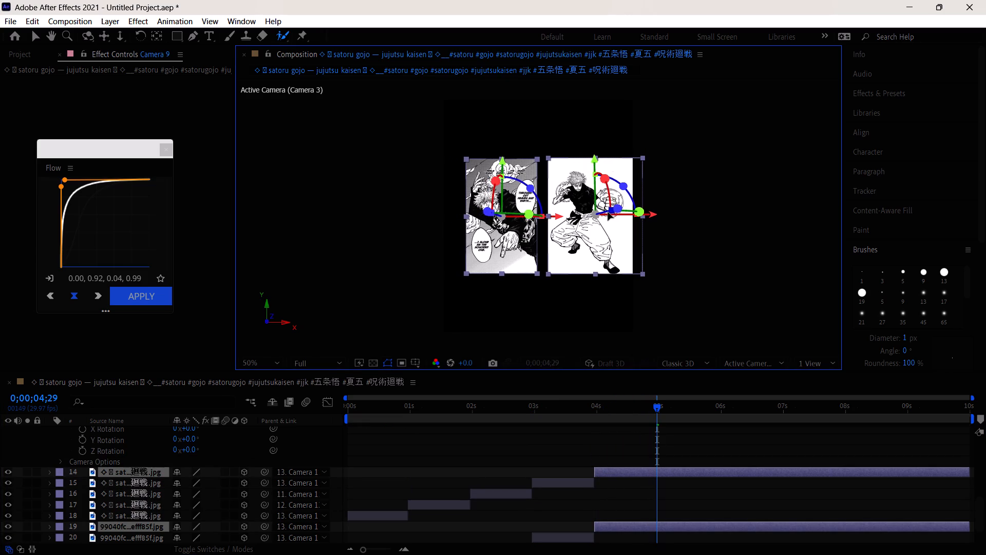
drag(608, 212, 589, 216)
drag(593, 214, 606, 216)
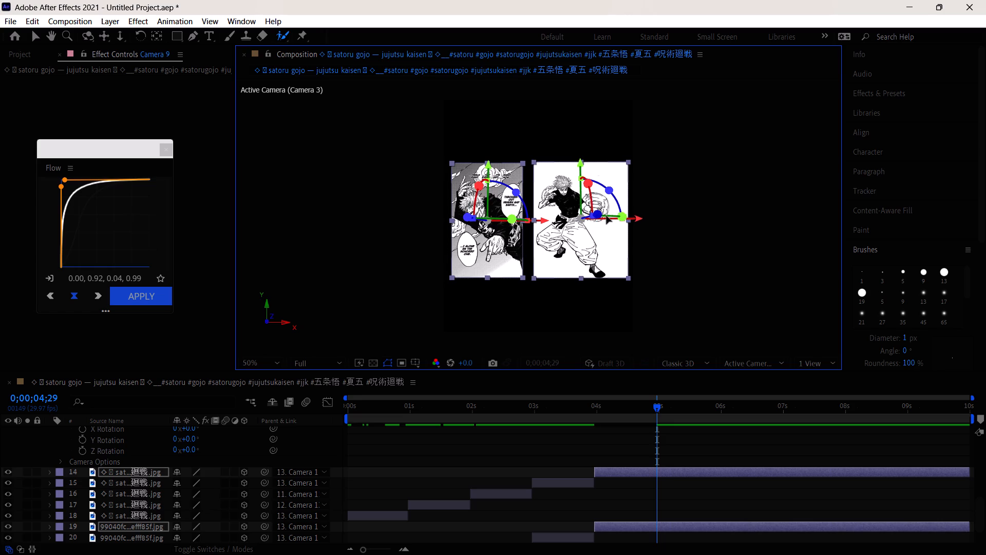
drag(606, 216, 600, 216)
Tilt both selected images slightly with the Rotation tool and push them far back along the Z axis.
click(146, 34)
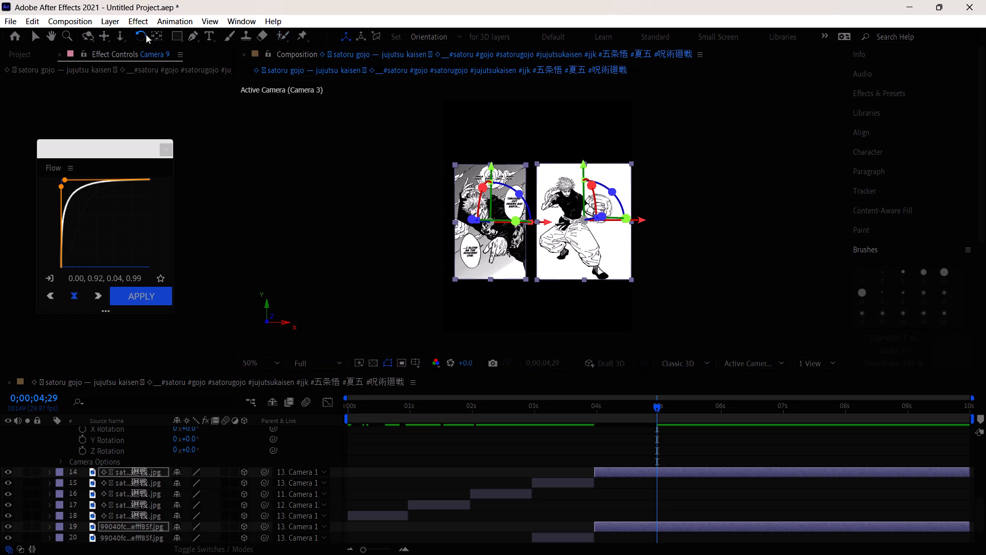
click(515, 205)
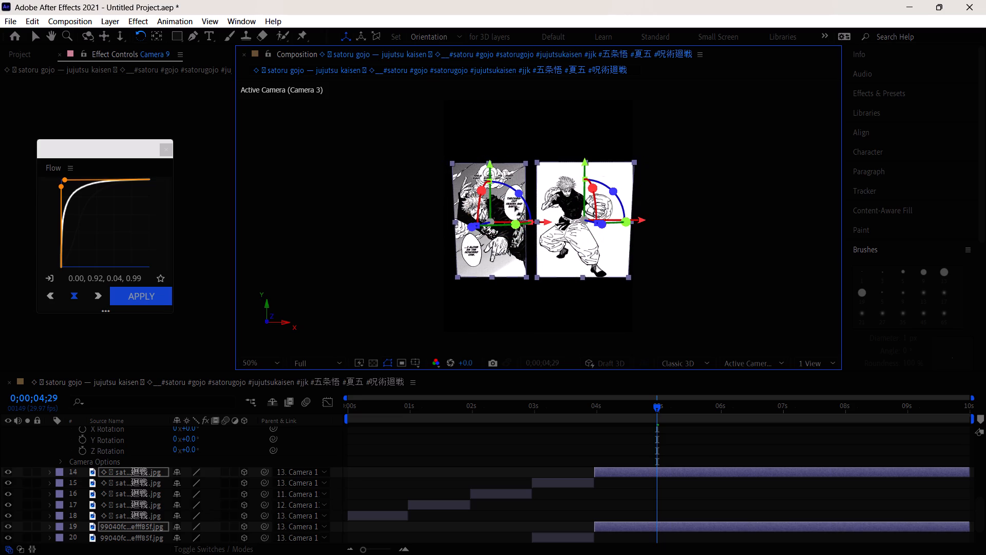
drag(475, 226, 508, 226)
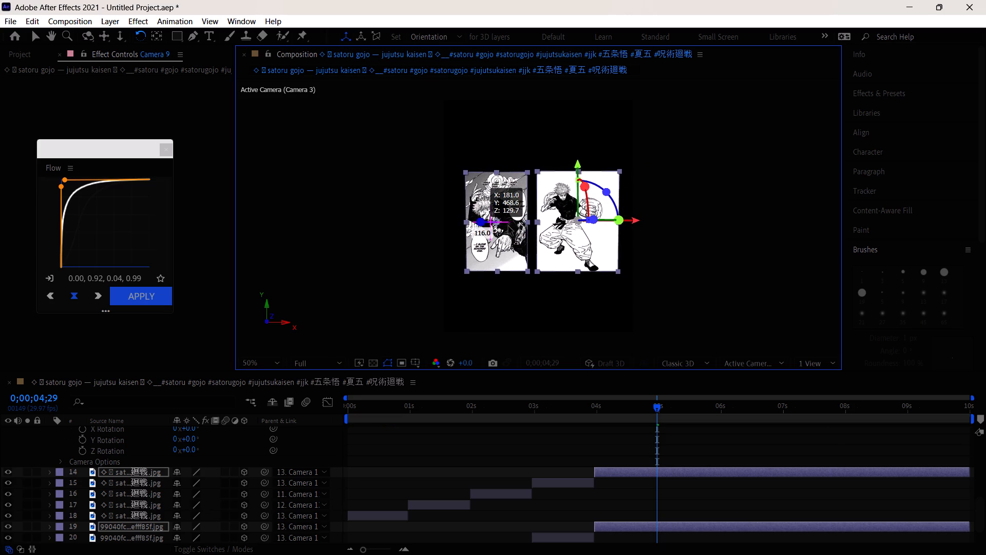
drag(508, 226, 609, 226)
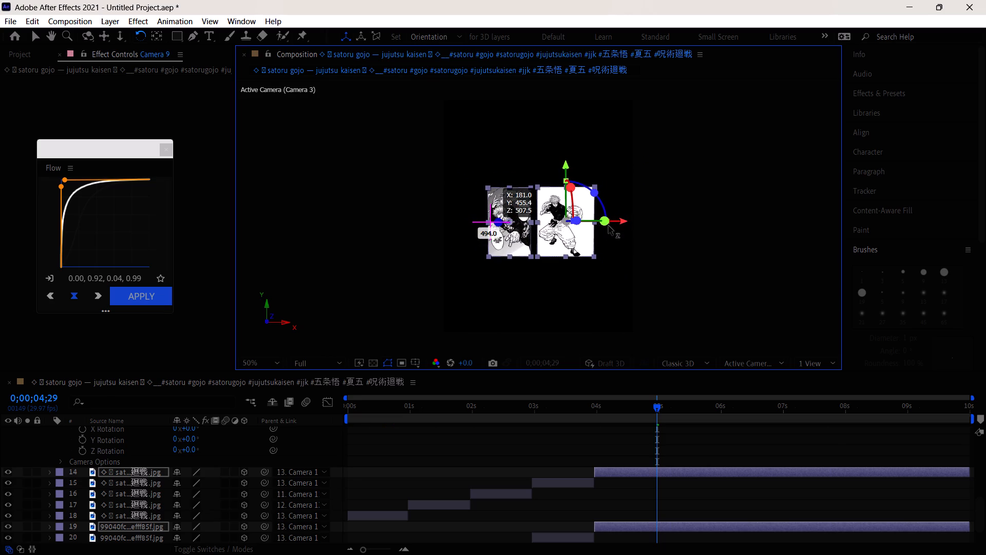
drag(609, 226, 636, 227)
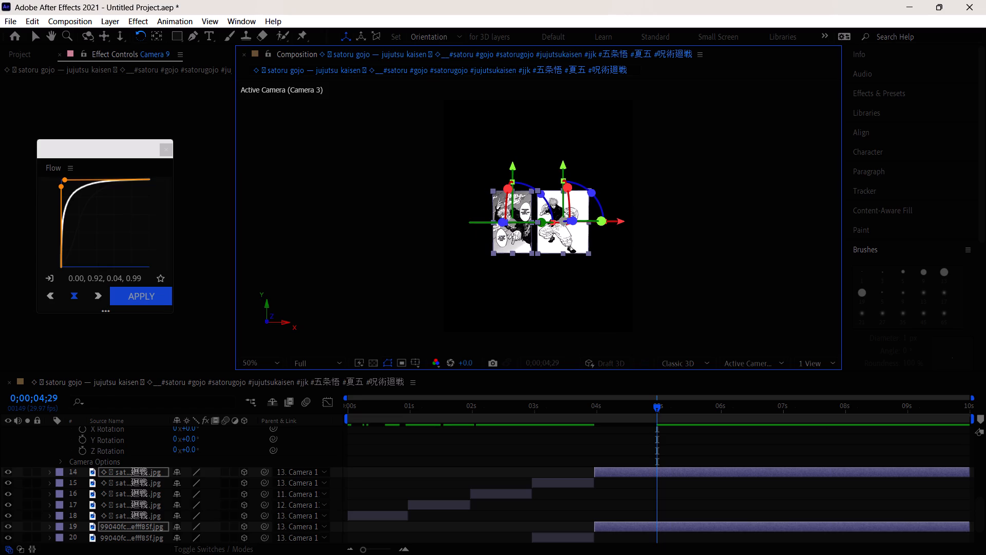
Rotate the white full-body image and the speech-bubble manga panel individually in 3D so they tilt at different angles.
drag(545, 255, 576, 253)
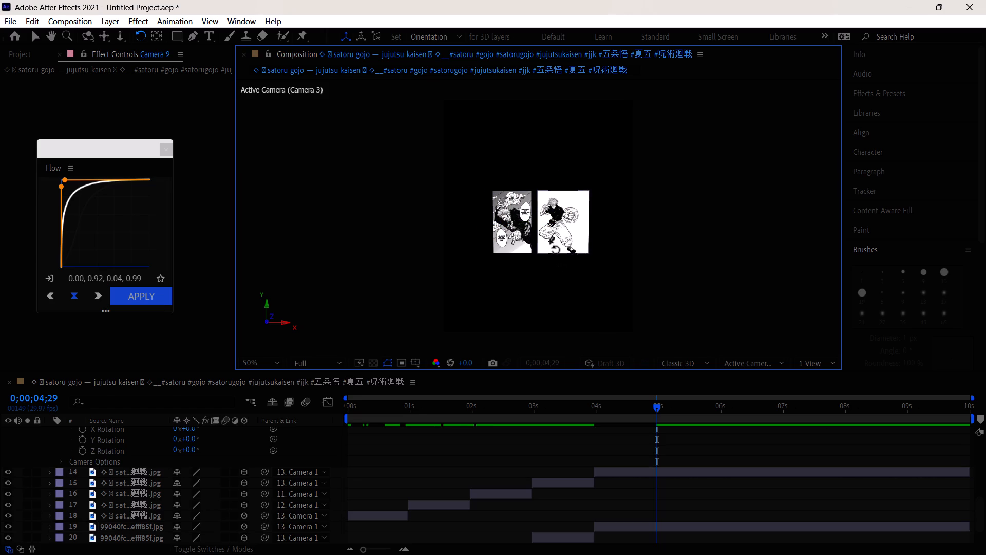
drag(545, 237, 549, 232)
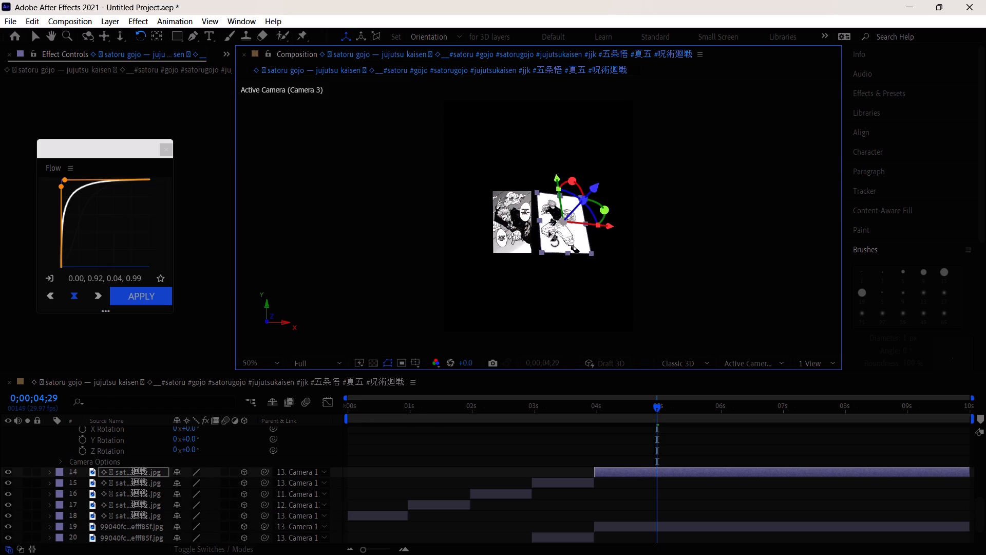
drag(549, 232, 574, 247)
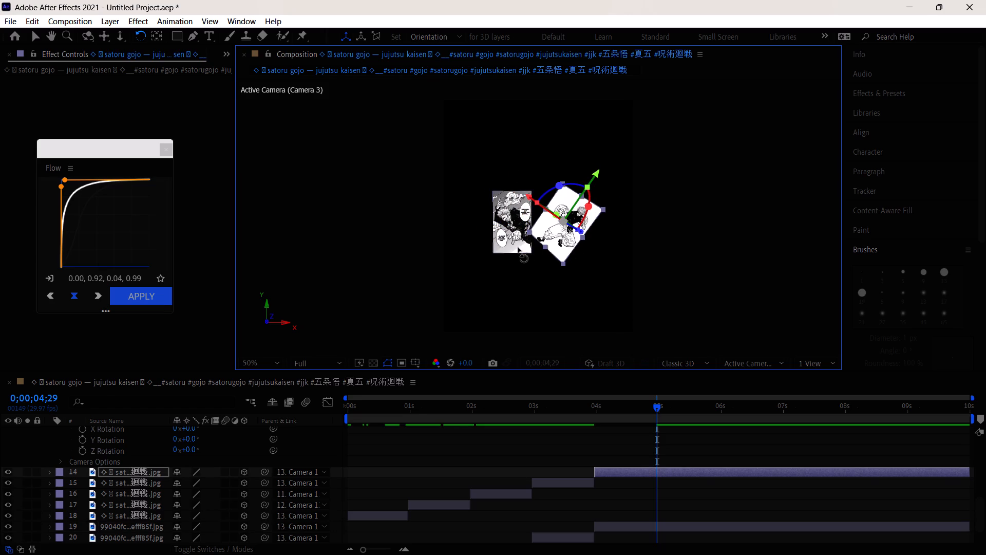
drag(518, 247, 466, 255)
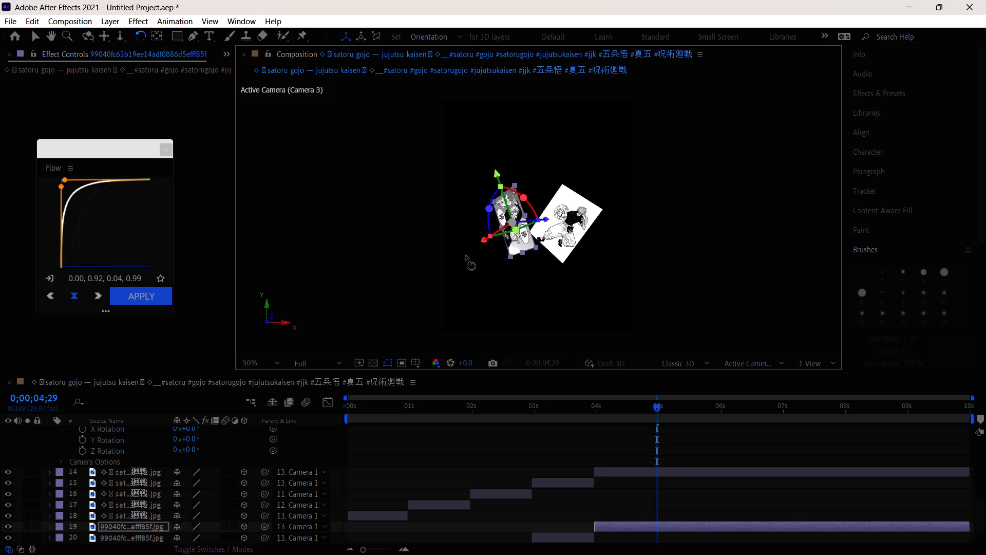
drag(466, 255, 474, 252)
drag(570, 208, 597, 195)
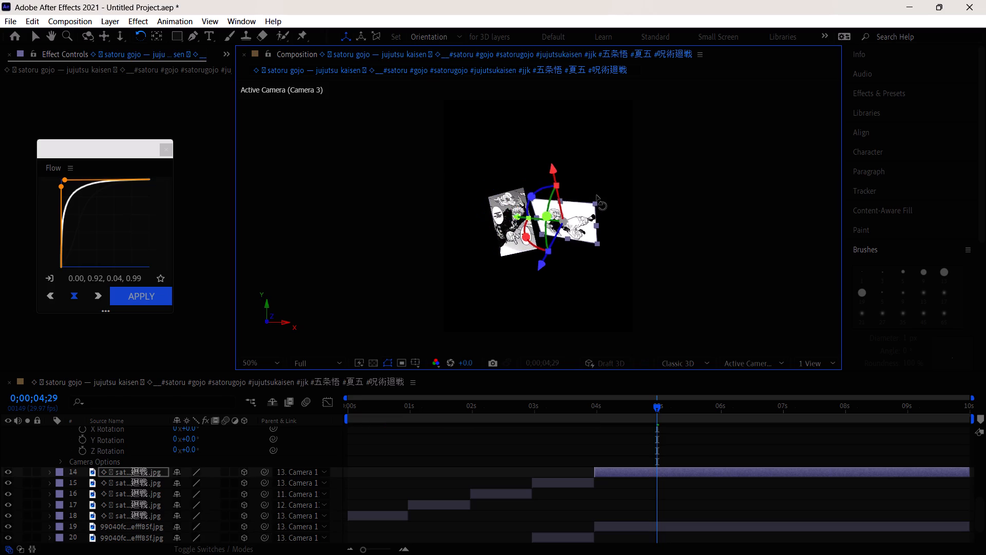
drag(597, 195, 573, 216)
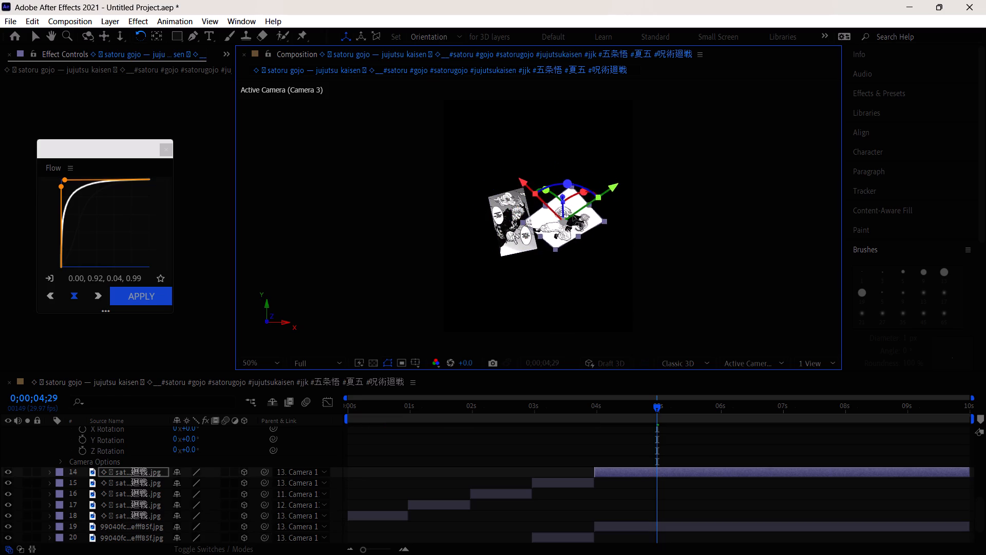
drag(573, 216, 570, 205)
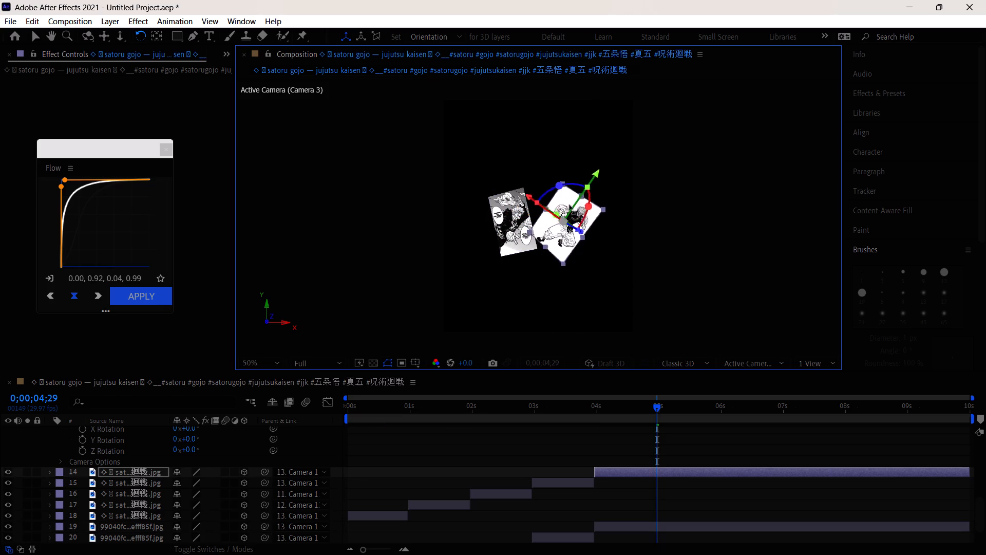
drag(570, 205, 581, 202)
At 0;00;04;00, expand Camera 3's Transform properties and set its Point of Interest X to 369.0.
drag(656, 409, 691, 407)
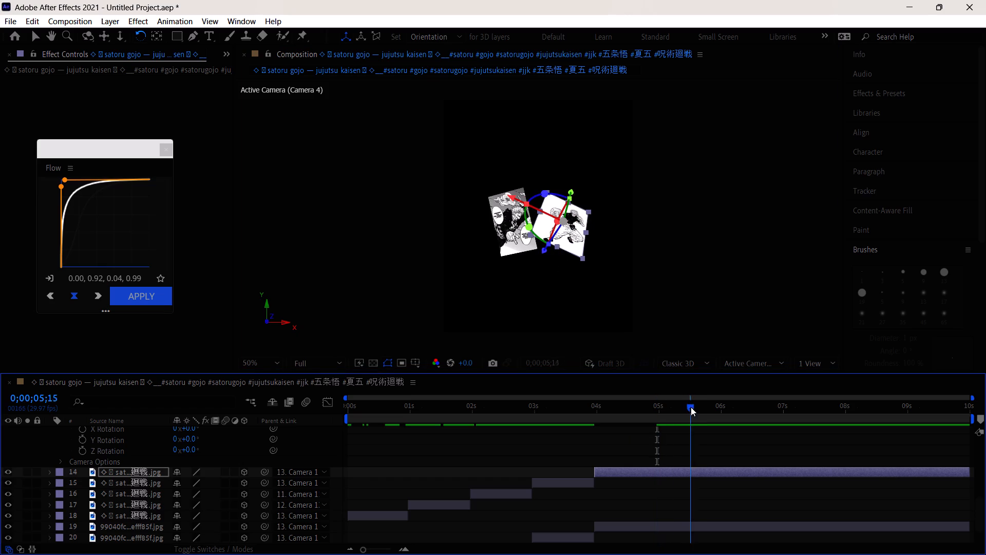
drag(691, 407, 697, 407)
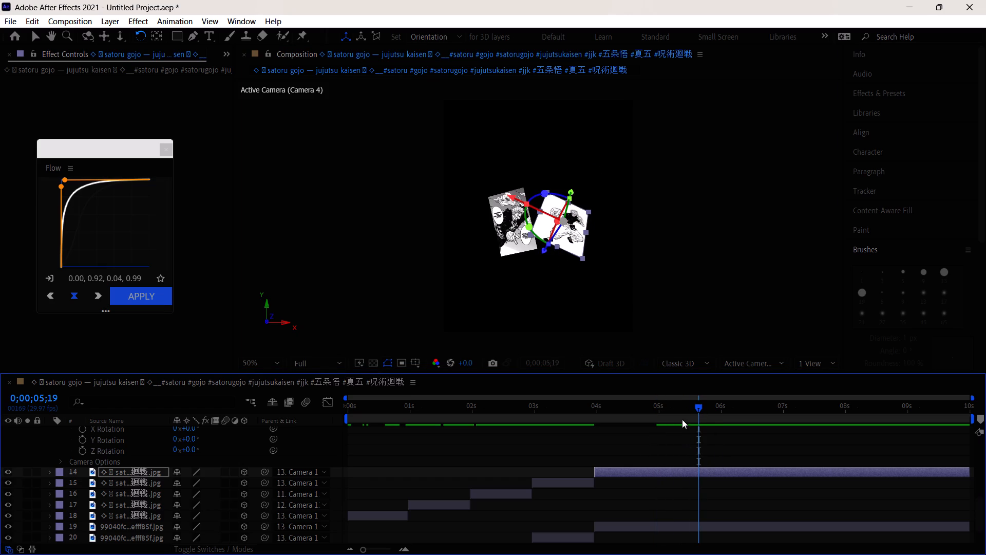
drag(697, 411, 588, 420)
scroll(407, 452, up, 3)
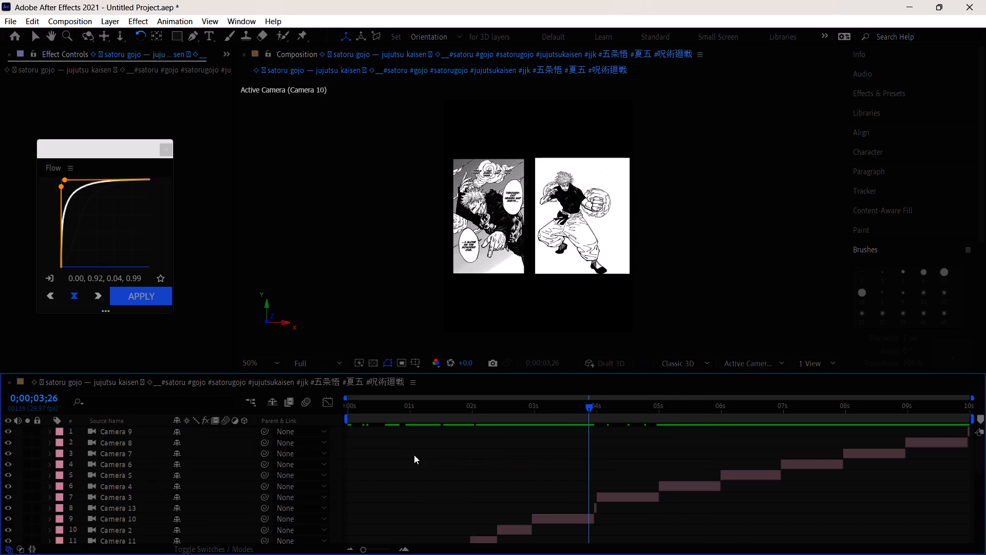
click(623, 495)
drag(592, 407, 598, 408)
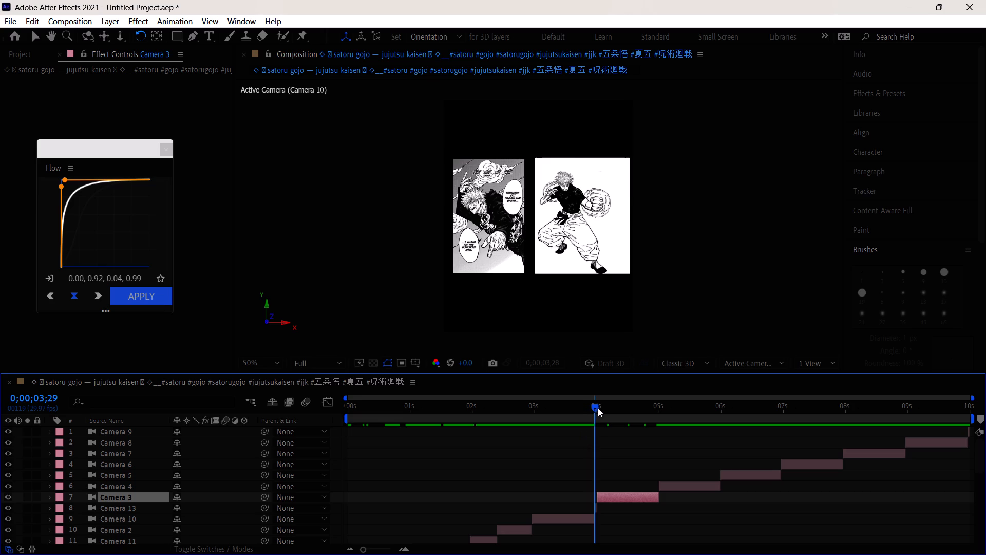
drag(598, 408, 600, 410)
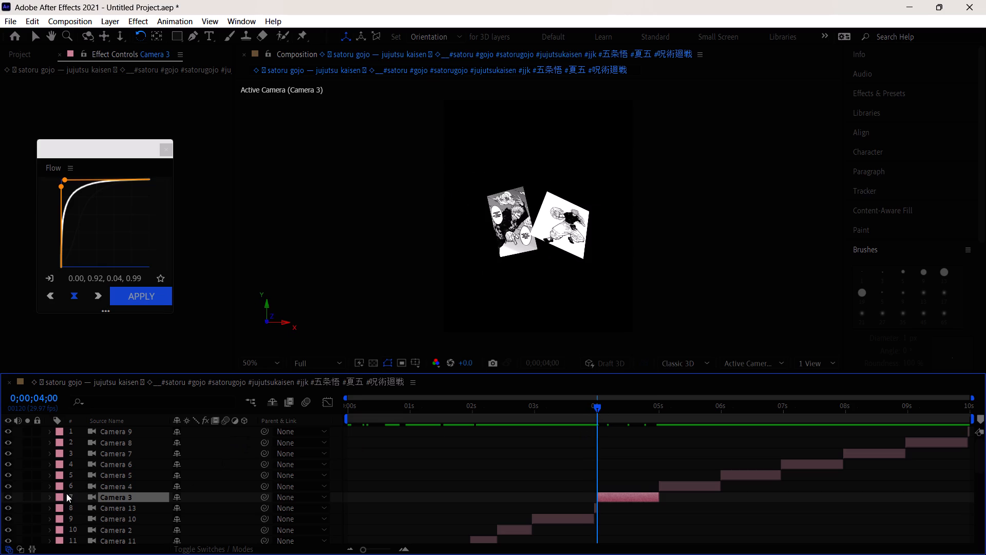
click(49, 496)
click(63, 508)
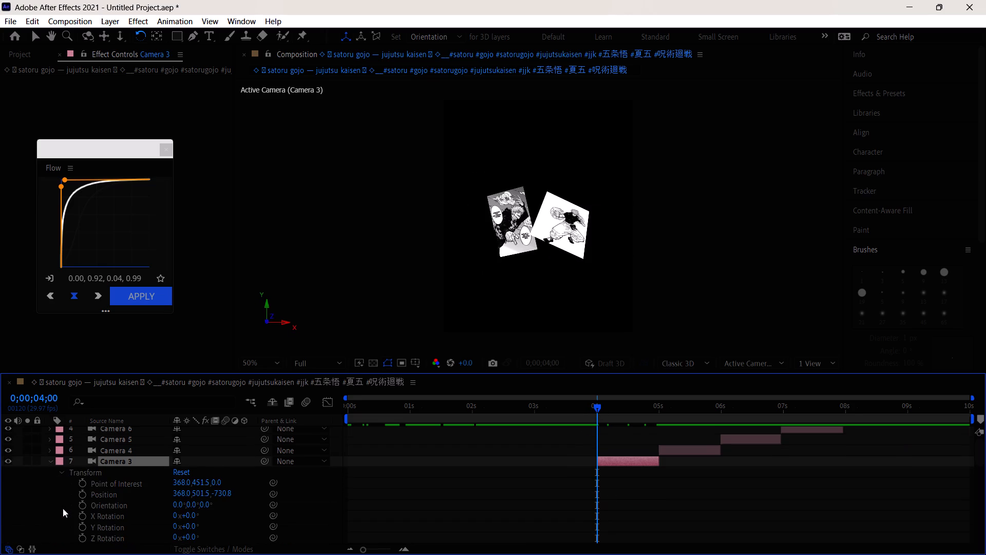
click(187, 478)
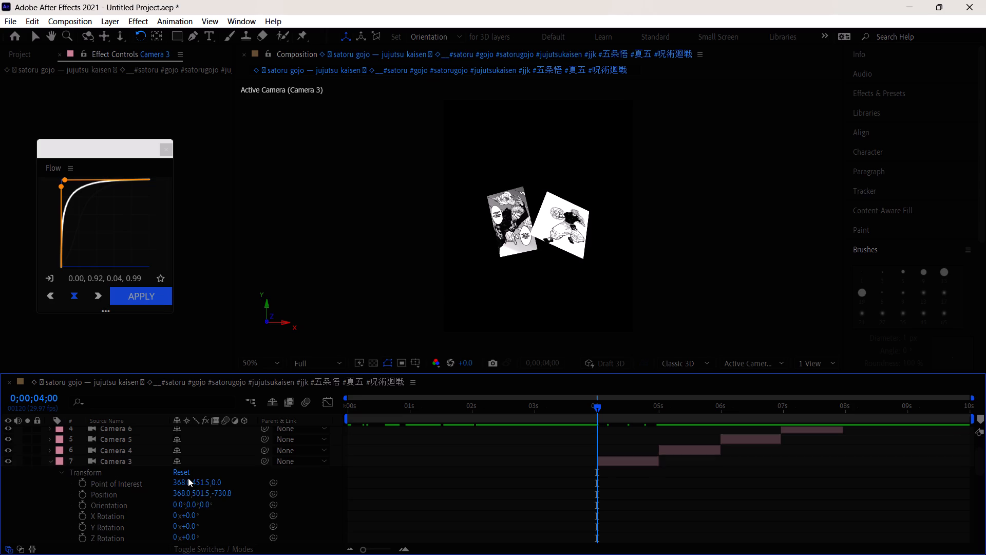
click(183, 483)
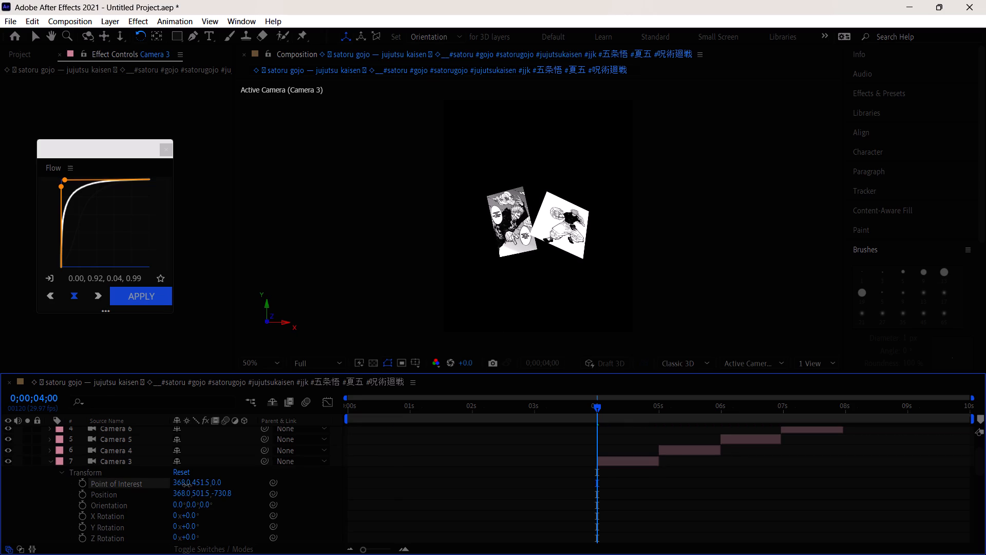
Enable Position keyframing on Camera 3 at 0;00;04;00 and set the position to 348.0, 503.5, -638.8.
click(82, 494)
drag(186, 495, 205, 495)
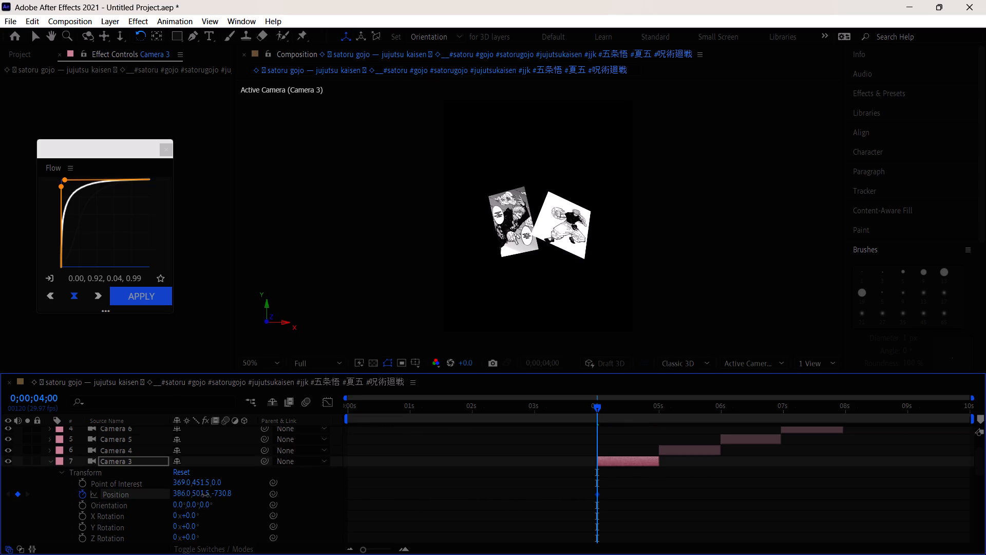
drag(205, 495, 175, 496)
click(198, 495)
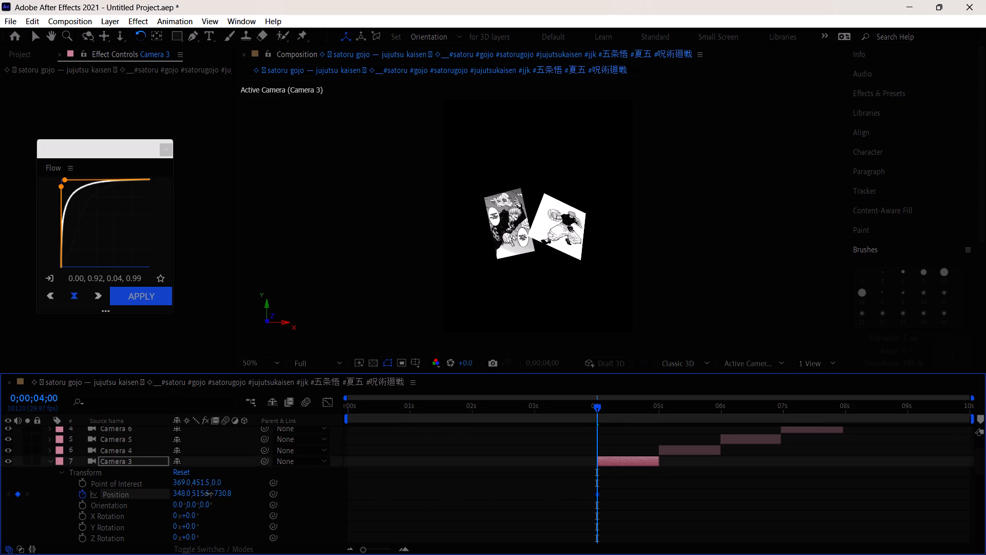
drag(217, 496, 221, 498)
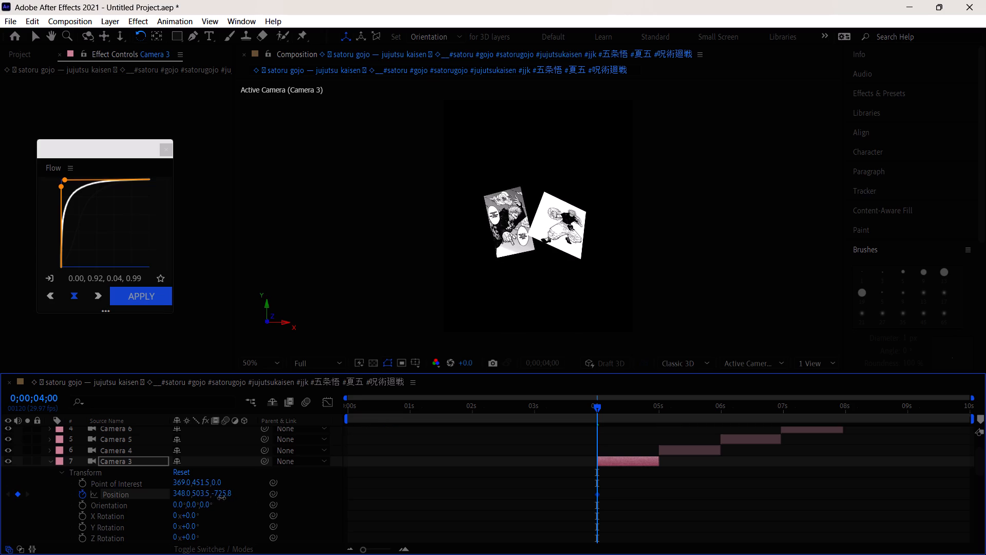
drag(221, 498, 433, 478)
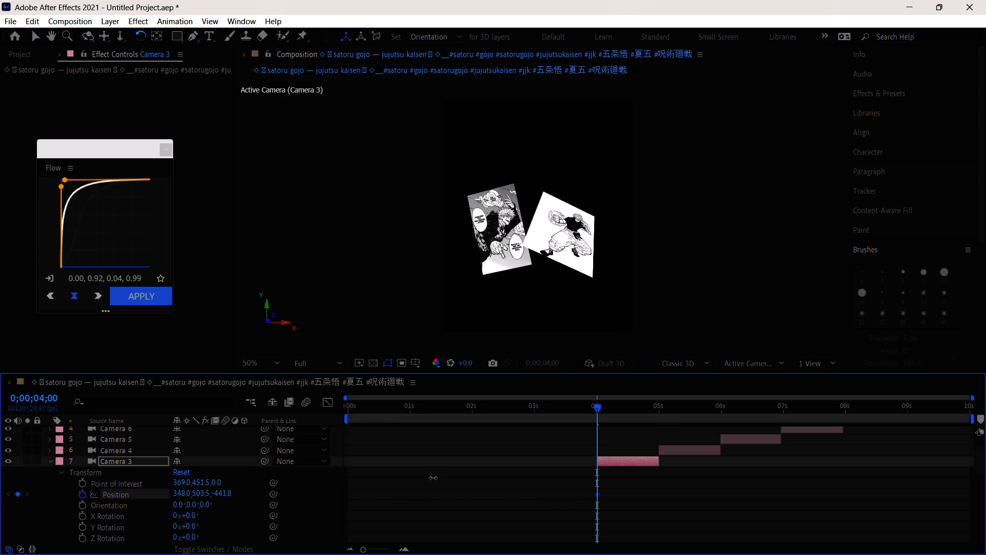
drag(433, 478, 560, 489)
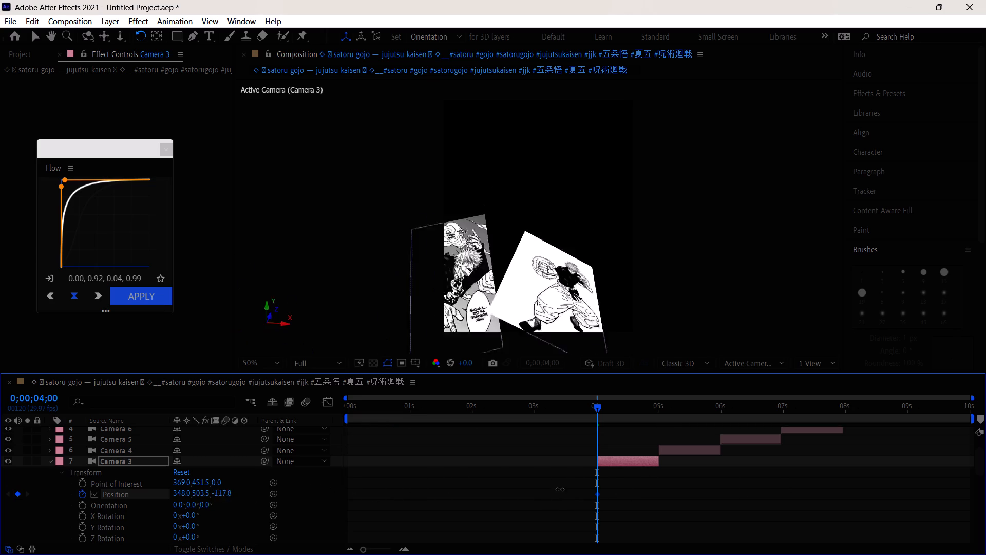
drag(560, 489, 313, 498)
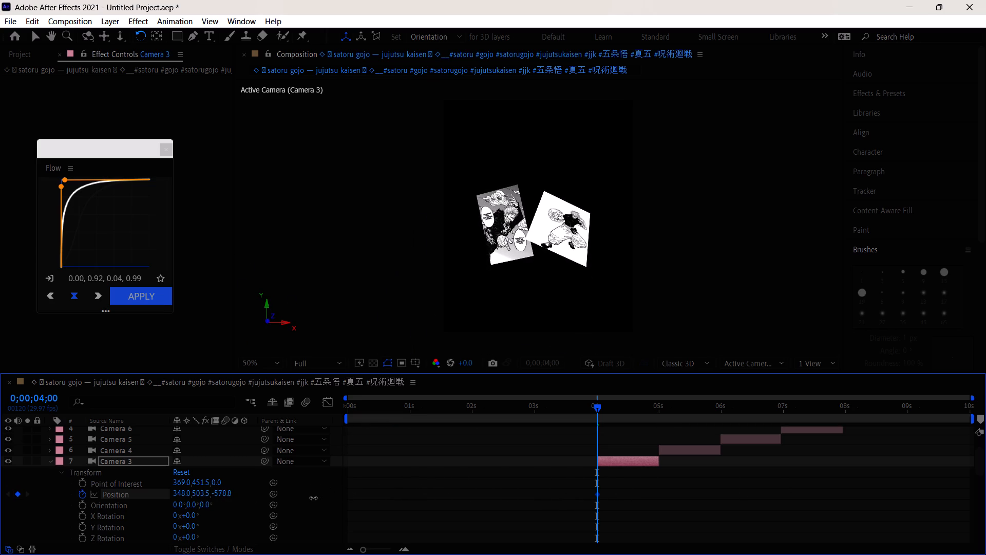
drag(313, 498, 286, 507)
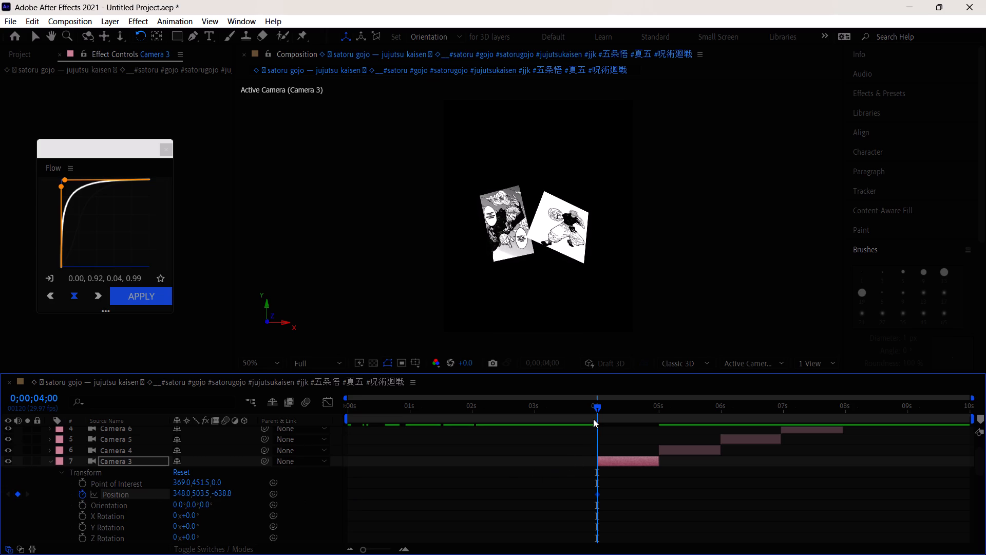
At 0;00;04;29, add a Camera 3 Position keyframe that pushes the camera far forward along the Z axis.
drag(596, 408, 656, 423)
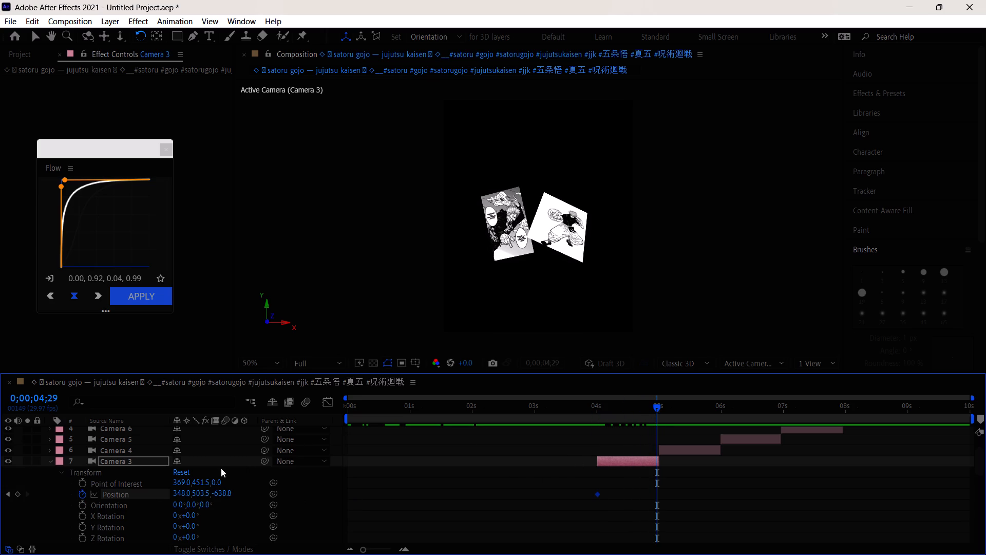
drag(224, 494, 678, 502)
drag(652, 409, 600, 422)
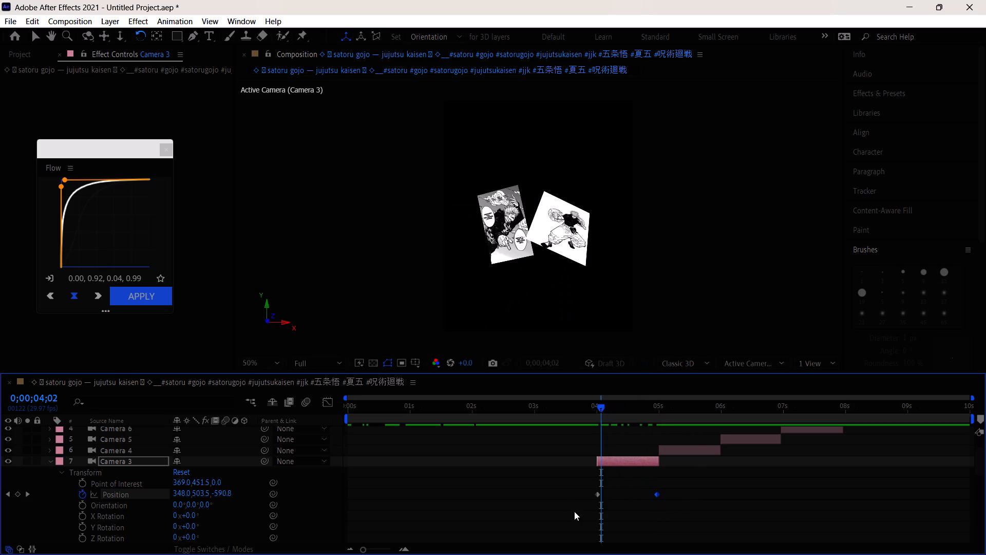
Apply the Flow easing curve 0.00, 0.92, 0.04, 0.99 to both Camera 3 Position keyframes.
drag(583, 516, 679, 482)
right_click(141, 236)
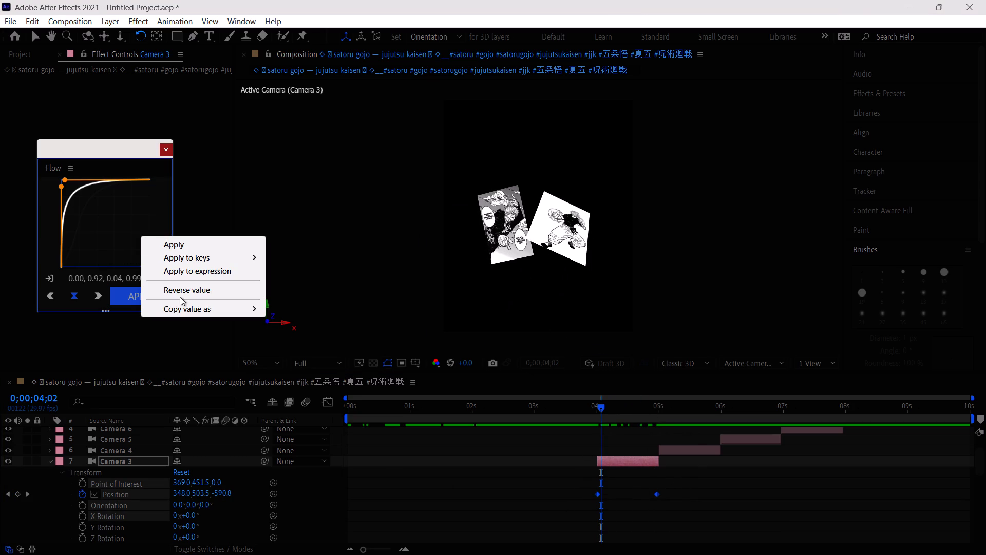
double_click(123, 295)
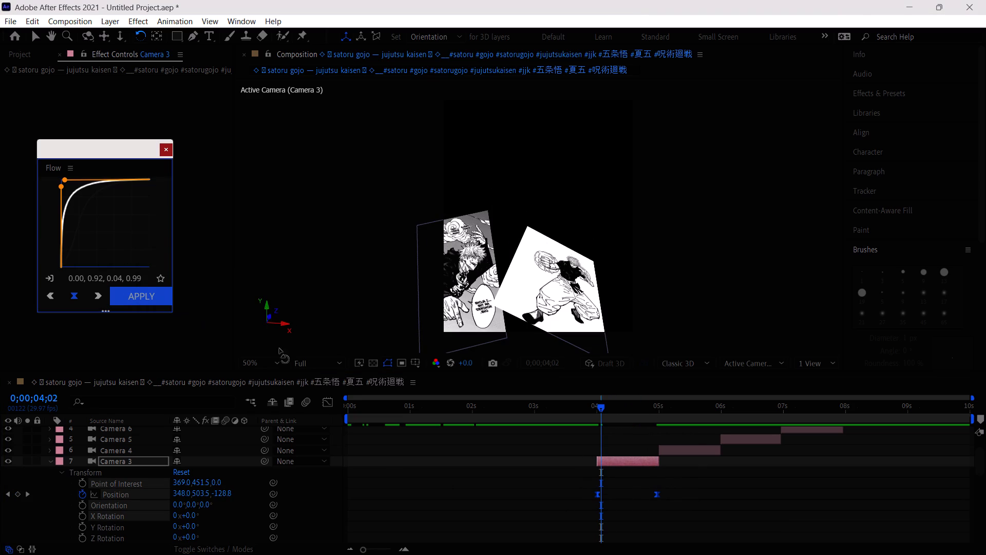
Preview the animation from 0;00;02;12 and examine the Camera 3 move frame by frame around its start at 0;00;04;00.
drag(609, 404, 496, 434)
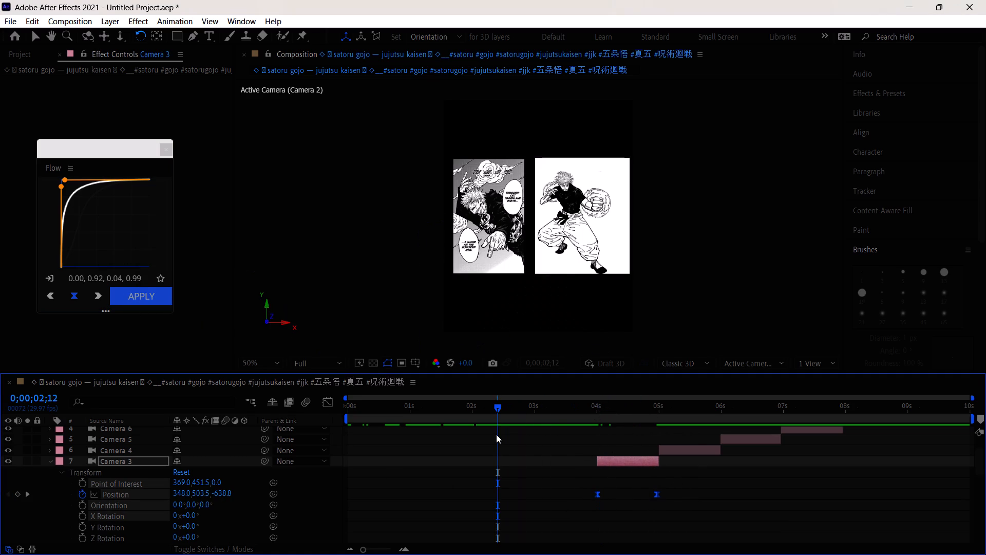
key(space)
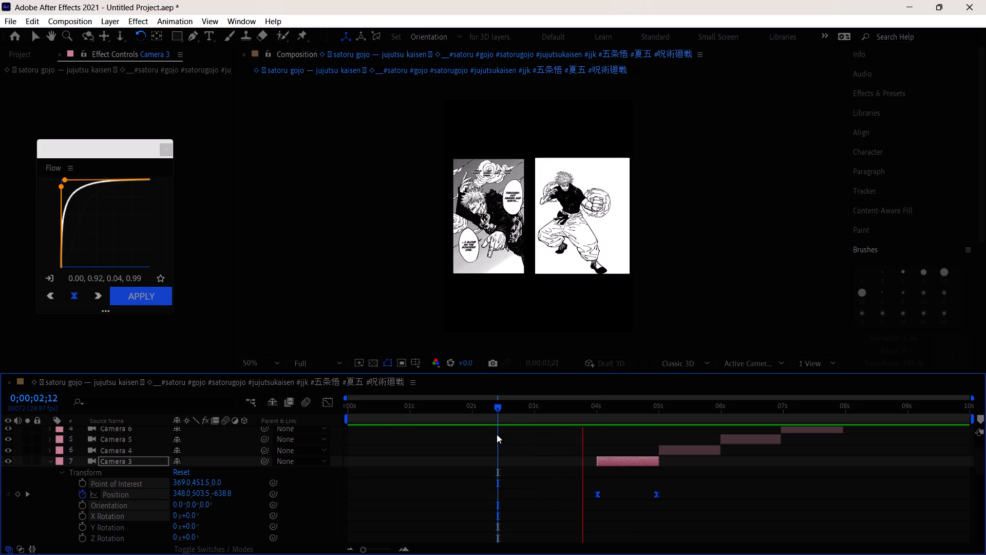
drag(606, 411, 603, 411)
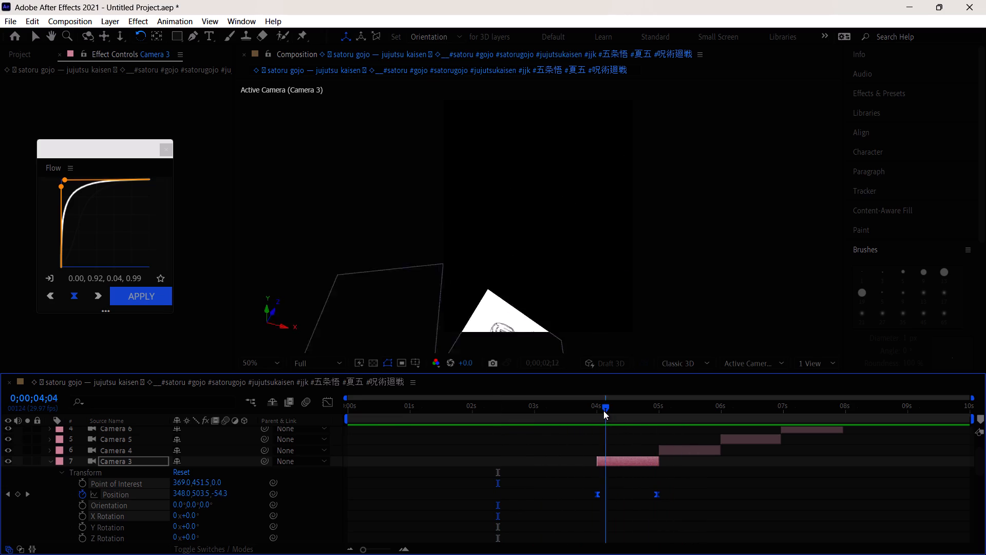
drag(603, 411, 598, 412)
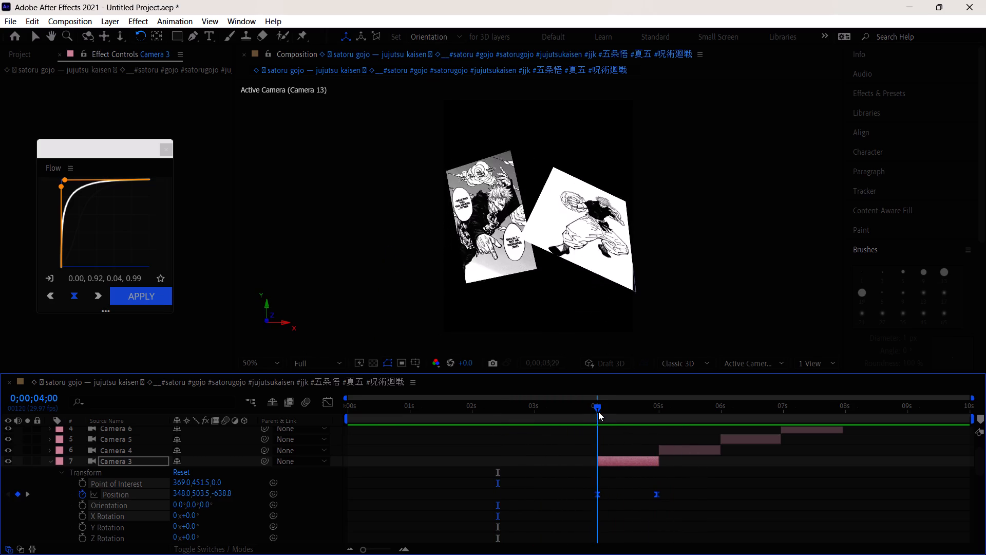
drag(598, 412, 599, 418)
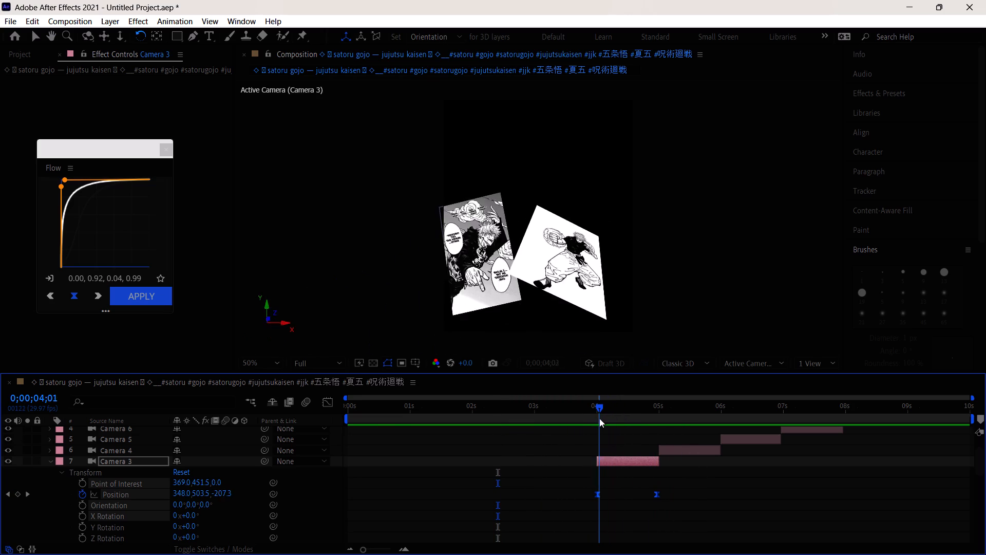
drag(599, 418, 596, 421)
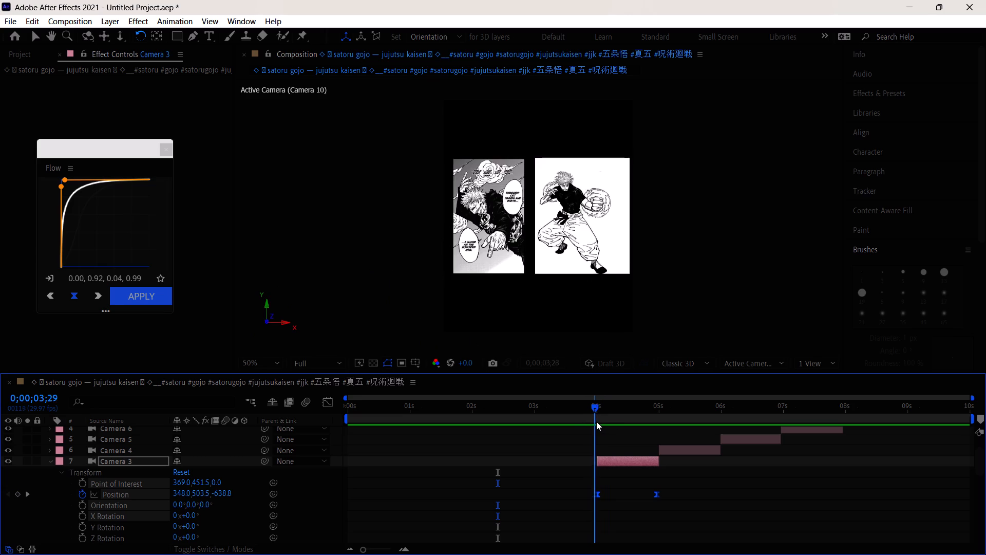
drag(596, 421, 597, 420)
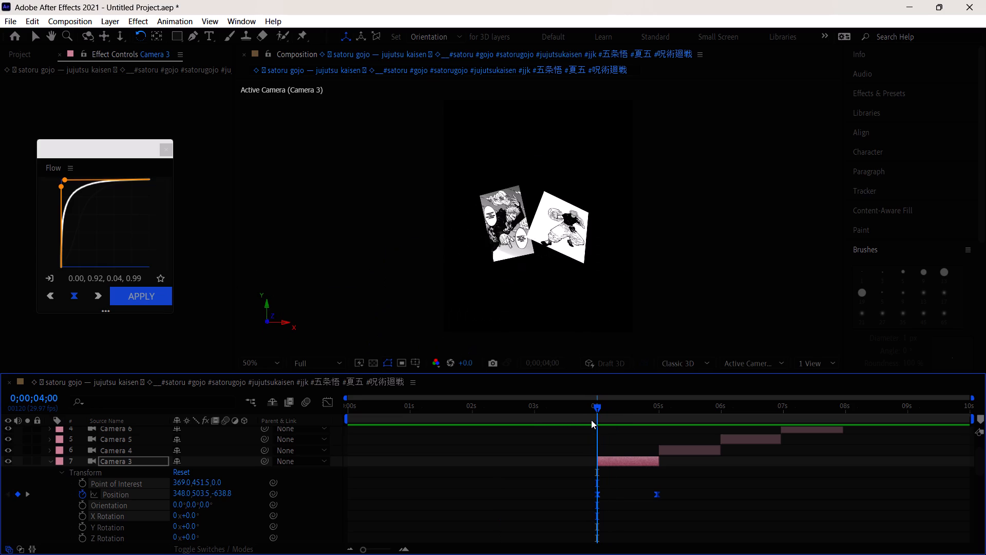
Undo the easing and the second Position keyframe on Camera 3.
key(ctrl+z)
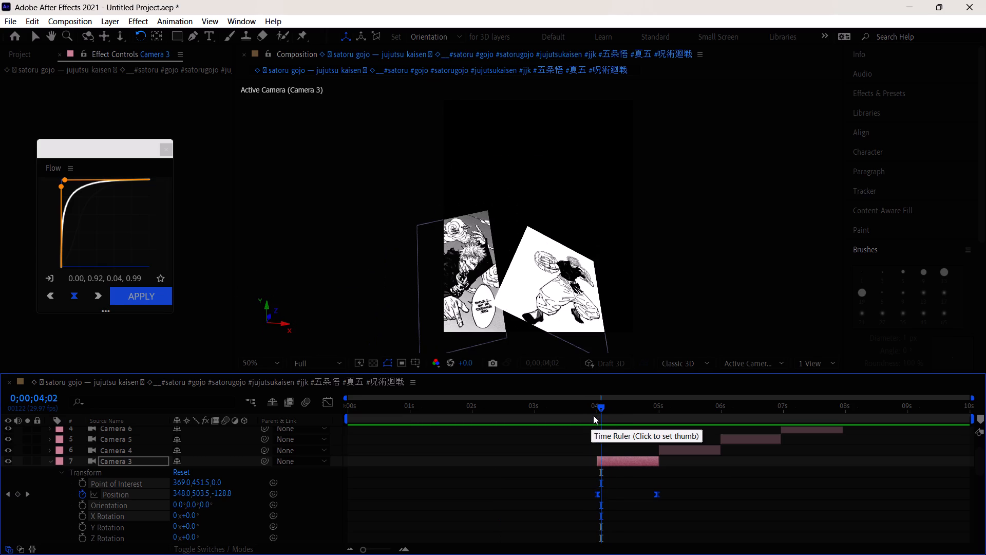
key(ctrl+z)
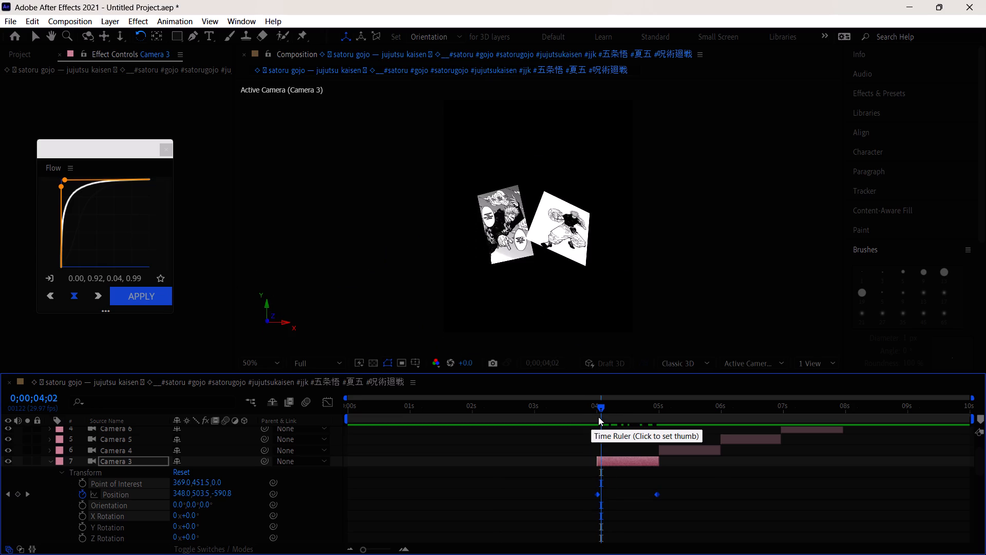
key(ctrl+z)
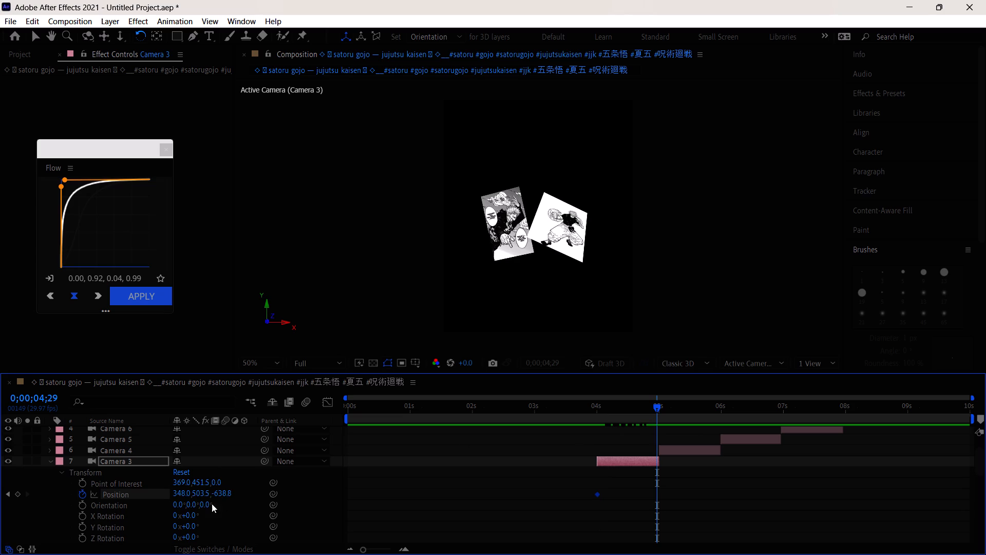
At 0;00;04;29, keyframe Camera 3's Y position to 1708.5 for a vertical camera move.
drag(201, 495, 415, 521)
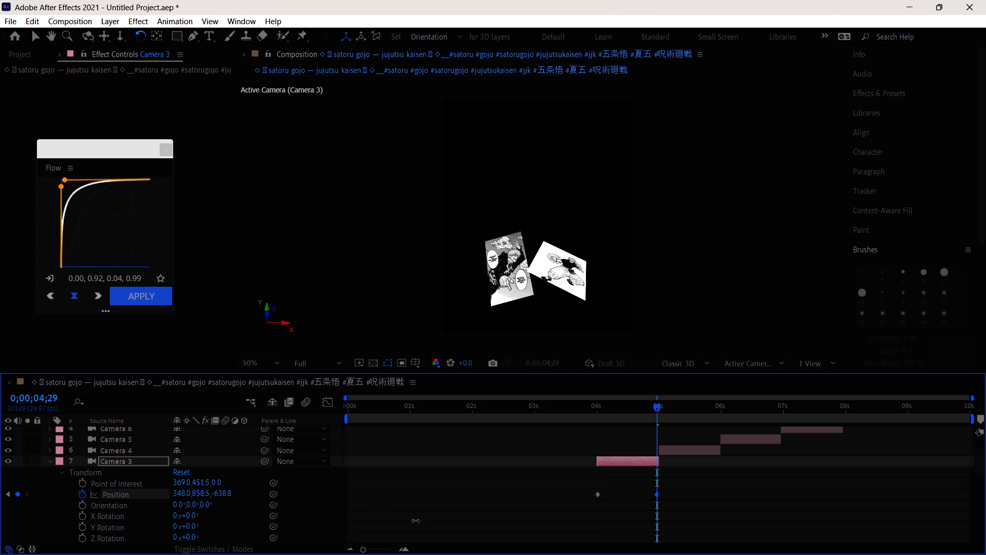
drag(415, 521, 923, 520)
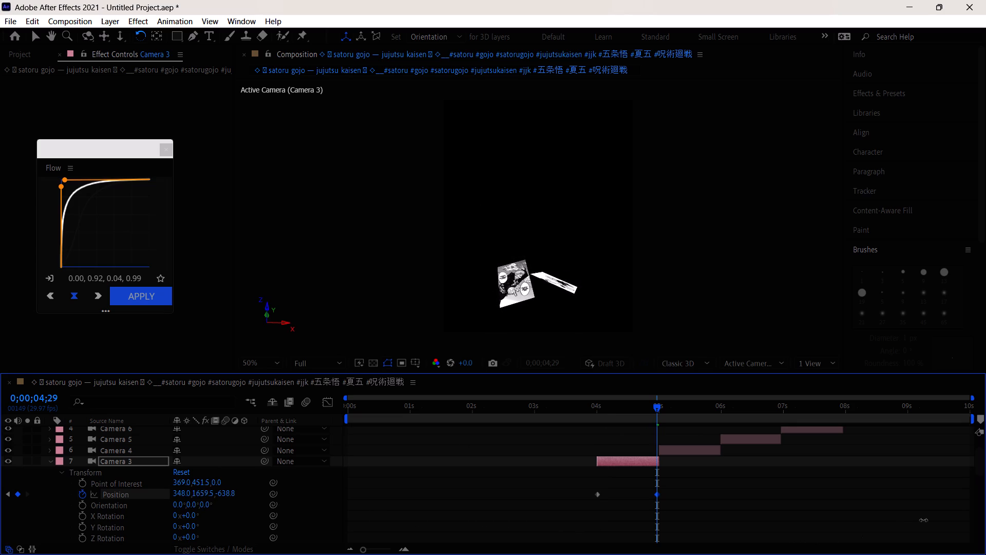
drag(923, 520, 963, 506)
Preview Camera 3's vertical move by playing from 0;00;03;10 through the segment's end.
drag(653, 415, 604, 426)
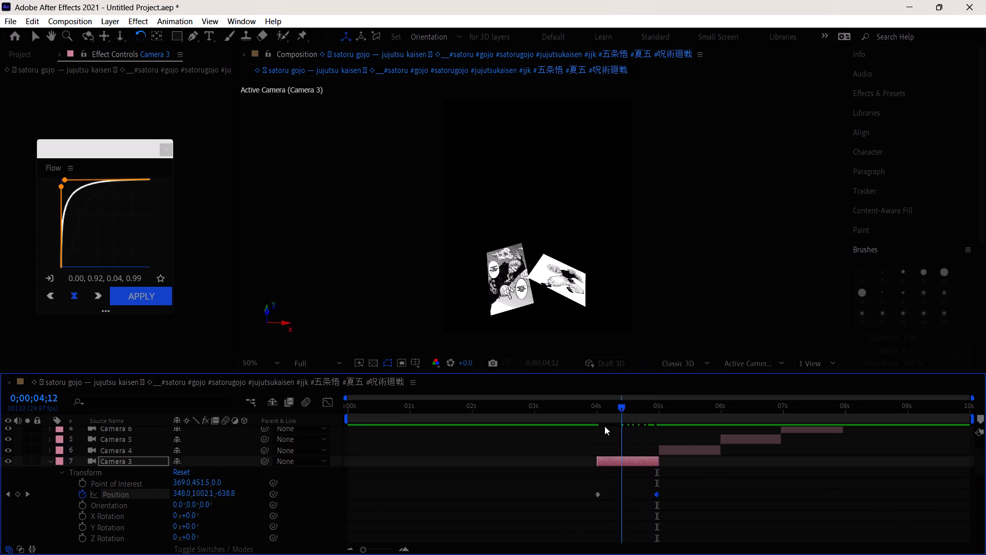
drag(604, 426, 555, 434)
key(space)
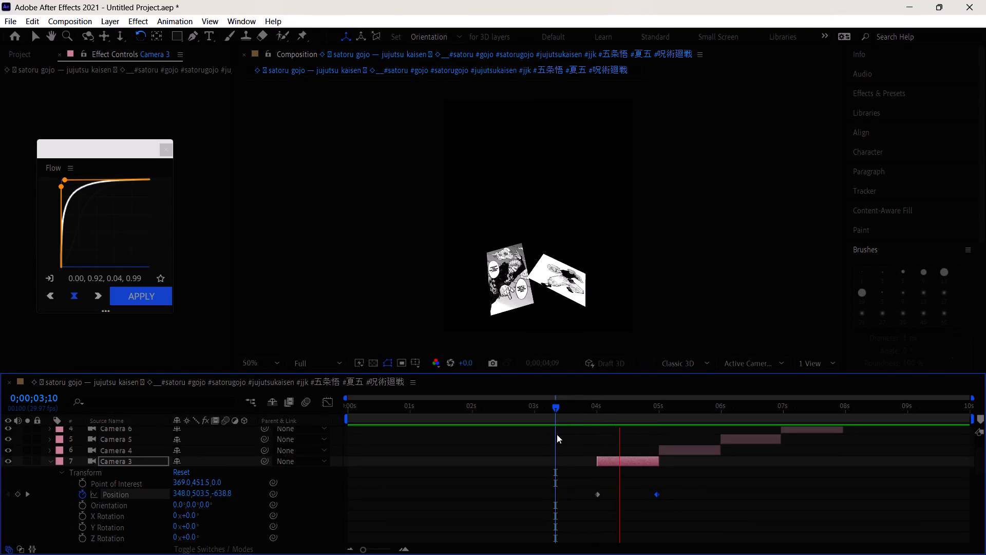
drag(669, 411, 682, 411)
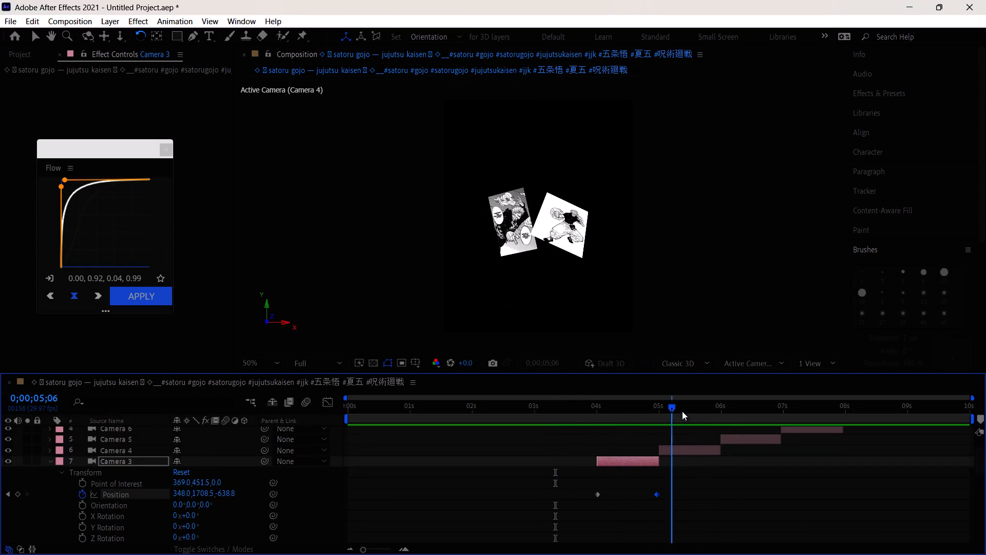
Around 0;00;05;15, set Camera 4's Point of Interest Y to 495.5 and its Y position to 1705.5.
drag(682, 411, 627, 426)
scroll(628, 427, down, 3)
scroll(629, 427, up, 1)
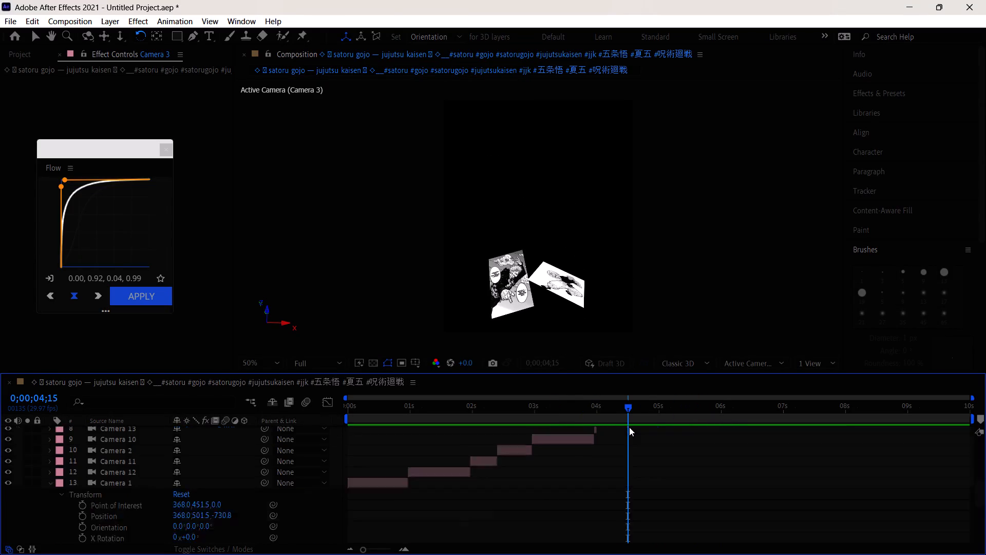
scroll(629, 427, up, 3)
drag(630, 408, 686, 427)
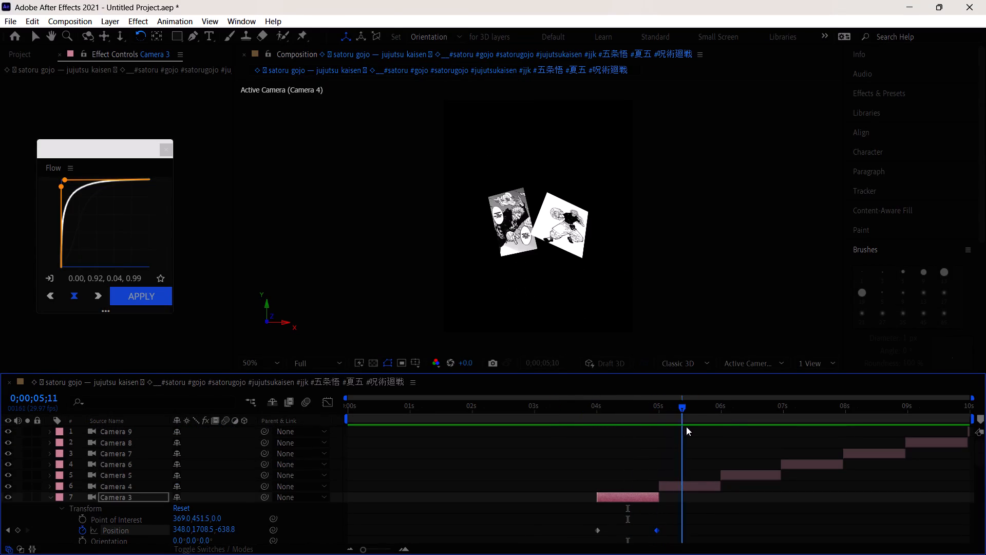
drag(686, 427, 692, 435)
click(704, 485)
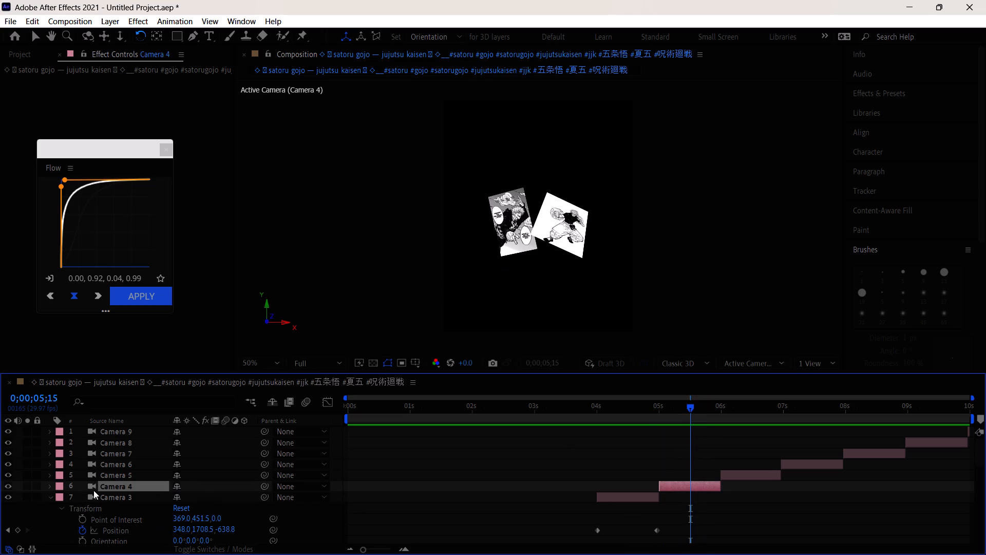
click(45, 488)
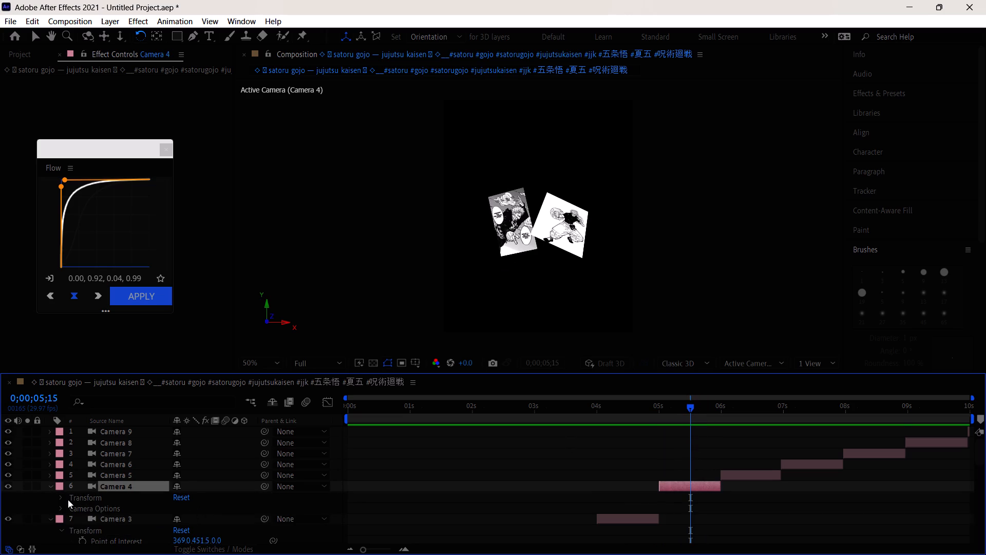
click(58, 498)
drag(199, 481, 272, 487)
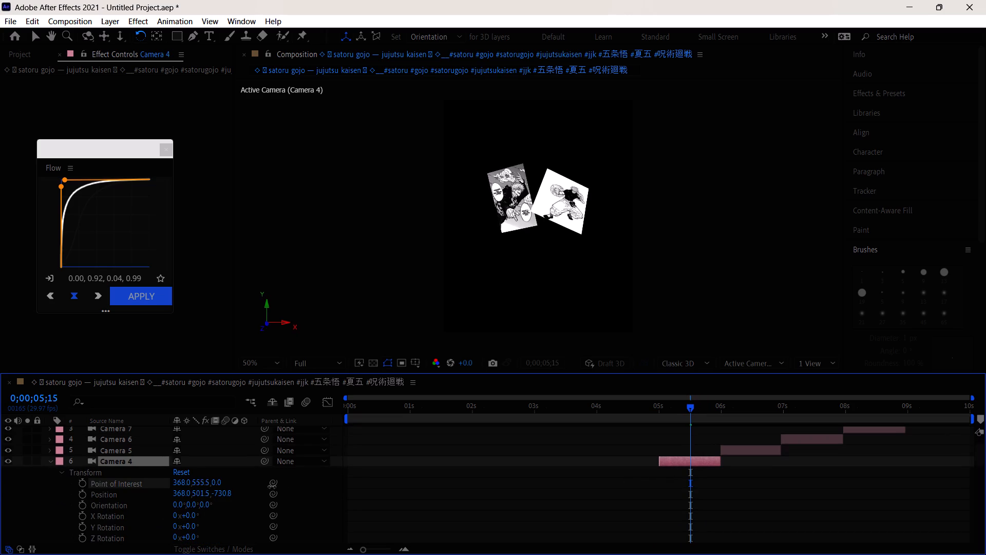
drag(272, 487, 809, 474)
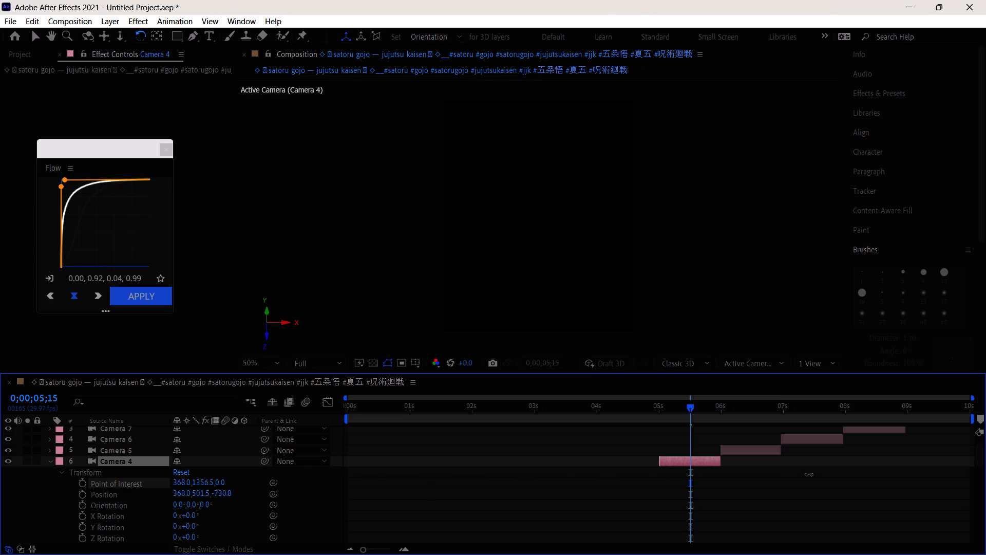
drag(809, 474, 72, 466)
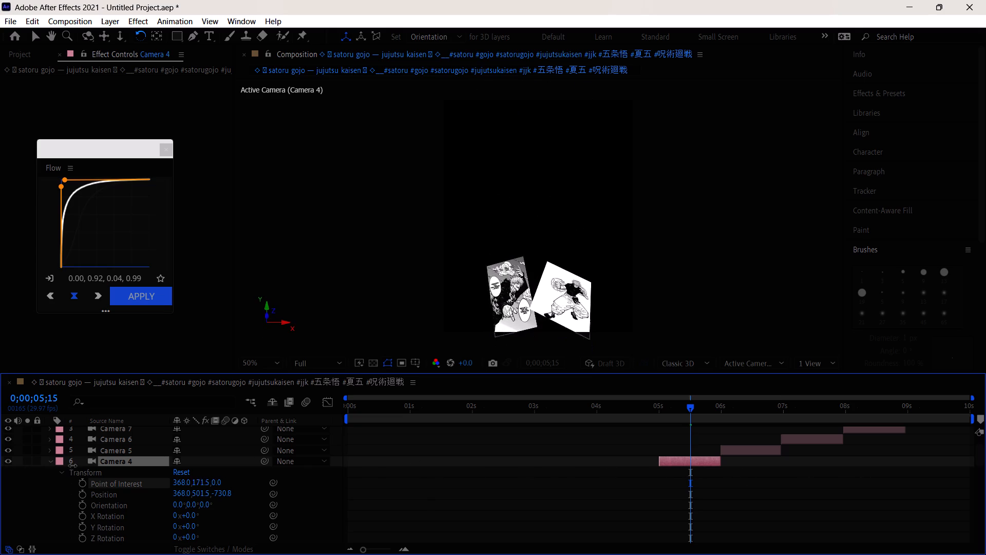
drag(72, 466, 241, 467)
drag(201, 495, 496, 496)
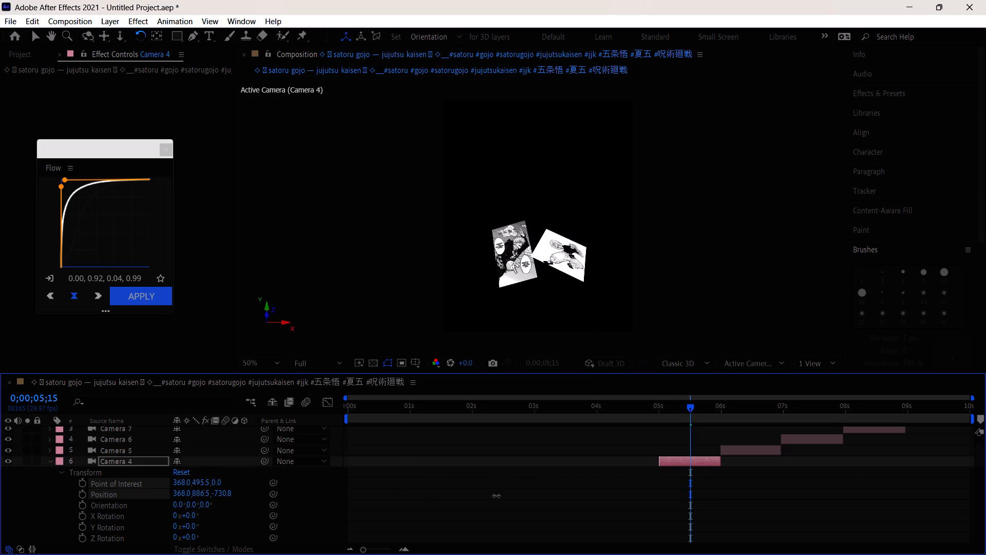
drag(496, 496, 985, 484)
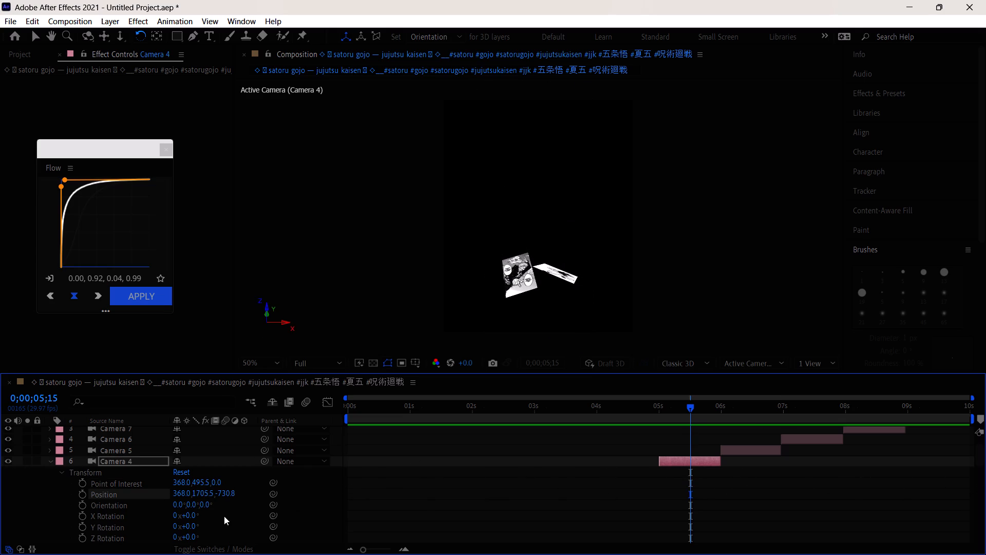
Rotate Camera 4 to a Z Rotation of 22° and a Y Rotation of 5x+35°.
scroll(214, 518, down, 1)
drag(191, 472, 225, 479)
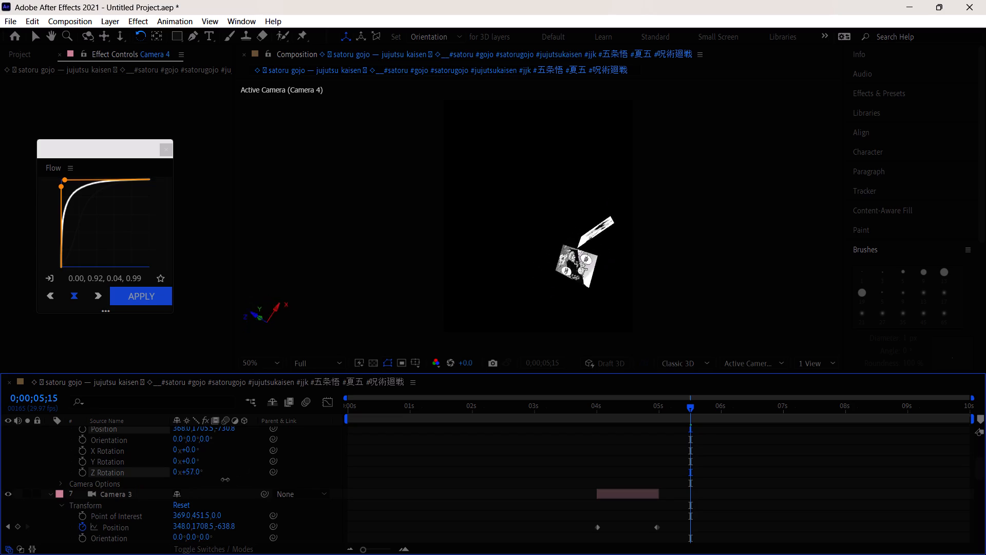
drag(225, 479, 214, 480)
drag(192, 460, 208, 465)
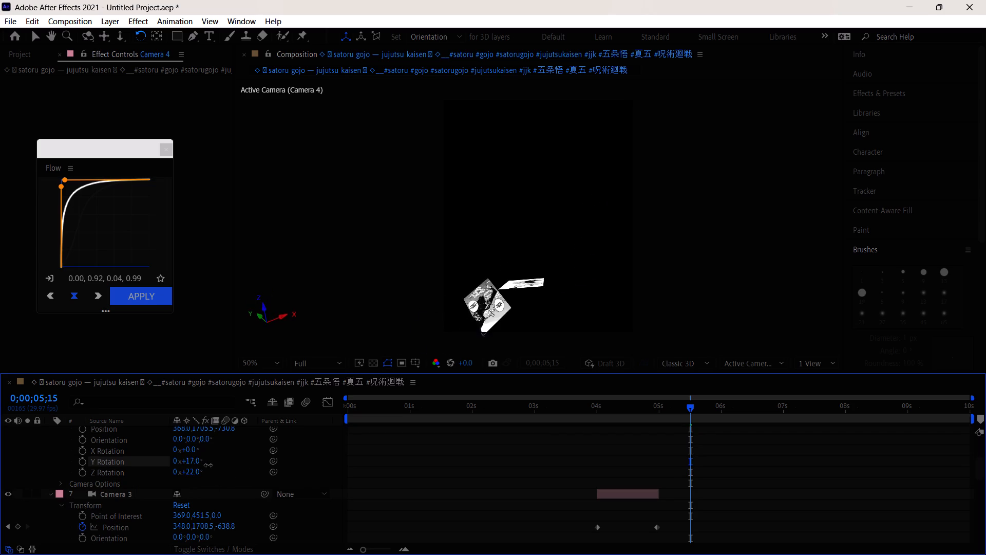
drag(208, 465, 528, 473)
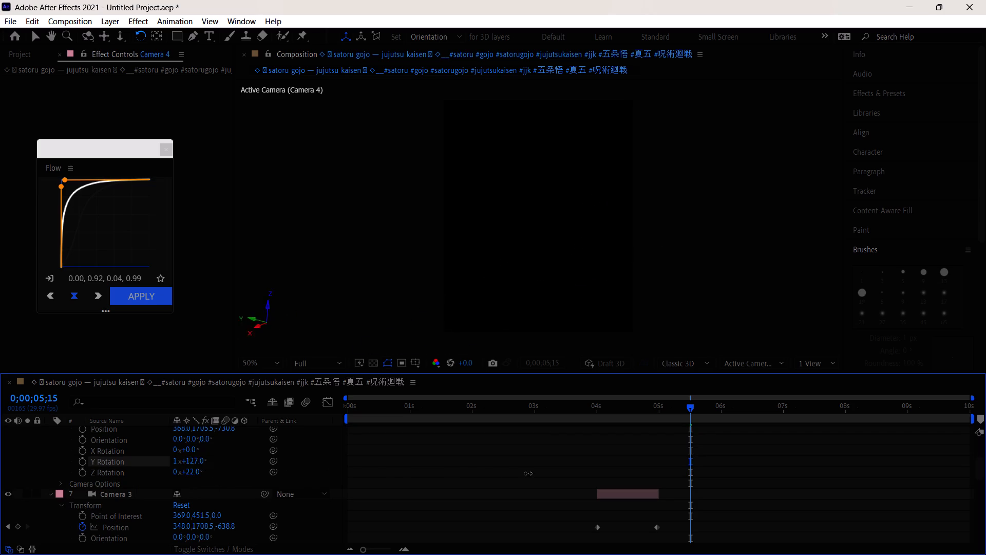
drag(528, 473, 744, 470)
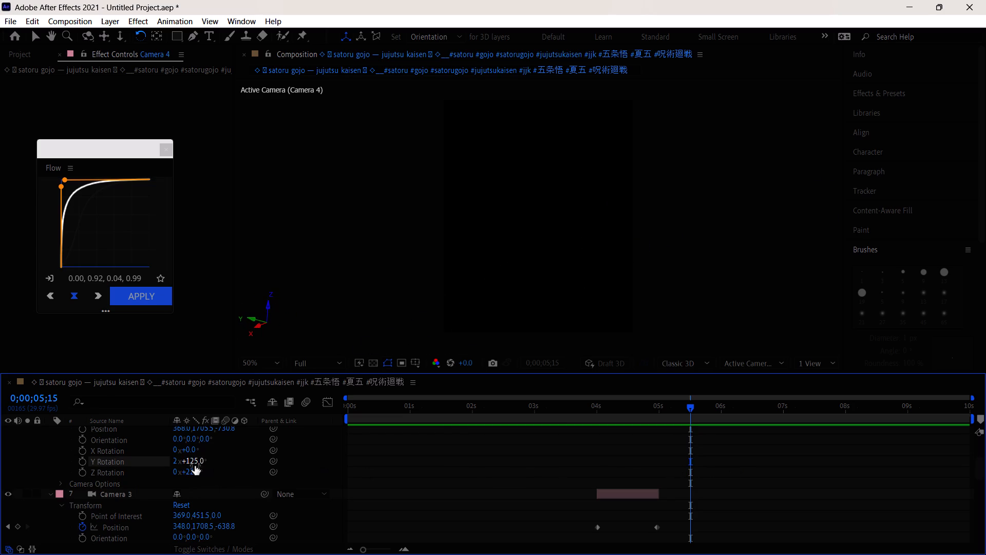
drag(195, 461, 842, 472)
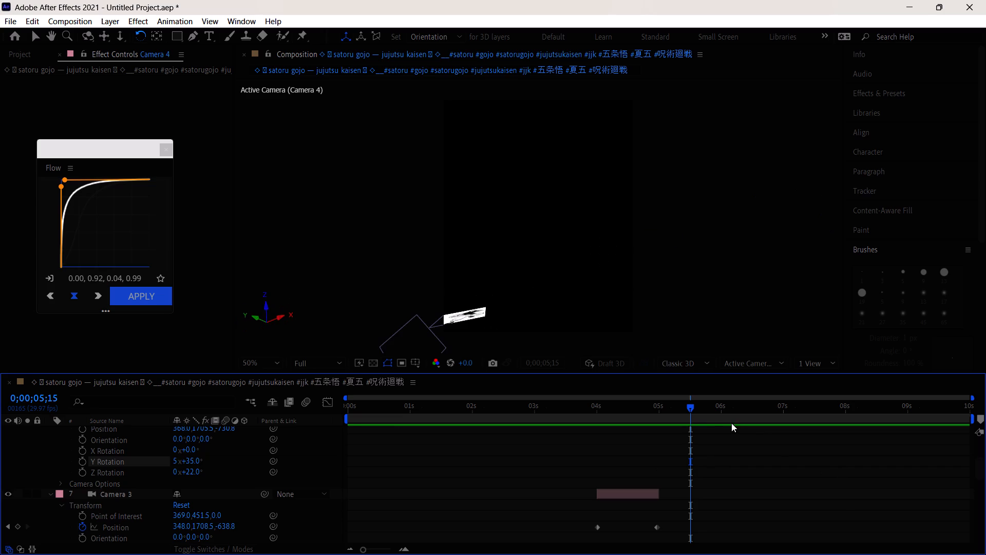
Scrub between about 0;00;02;23 and 0;00;06;12 to examine the camera segments and how the image layers are cut.
drag(694, 411, 707, 417)
scroll(711, 442, down, 2)
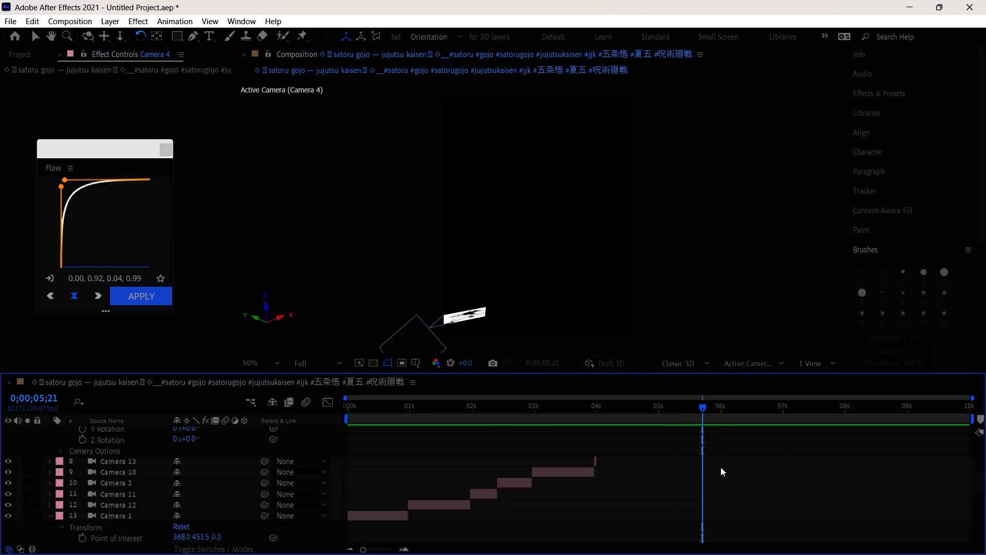
scroll(720, 467, down, 1)
scroll(770, 543, up, 3)
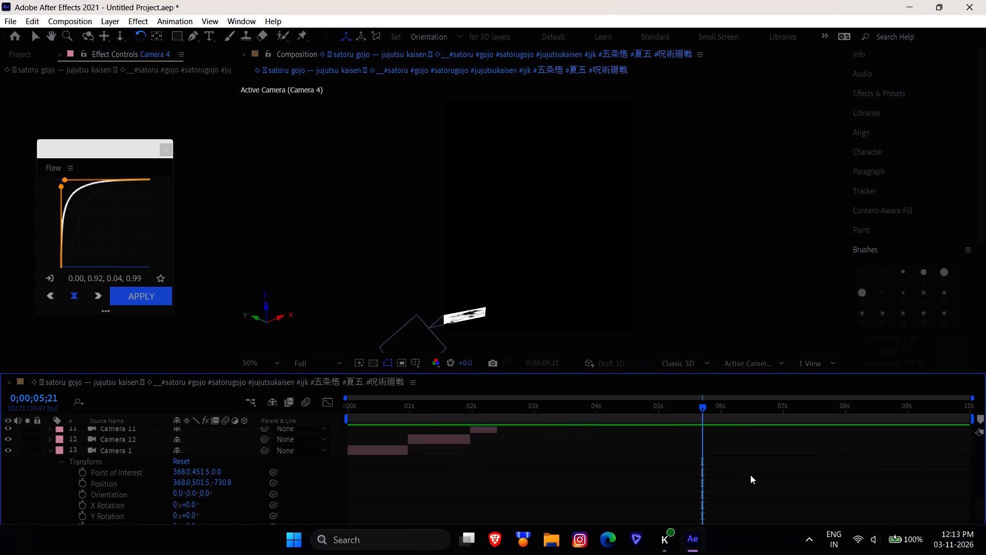
scroll(746, 468, up, 3)
drag(699, 411, 721, 432)
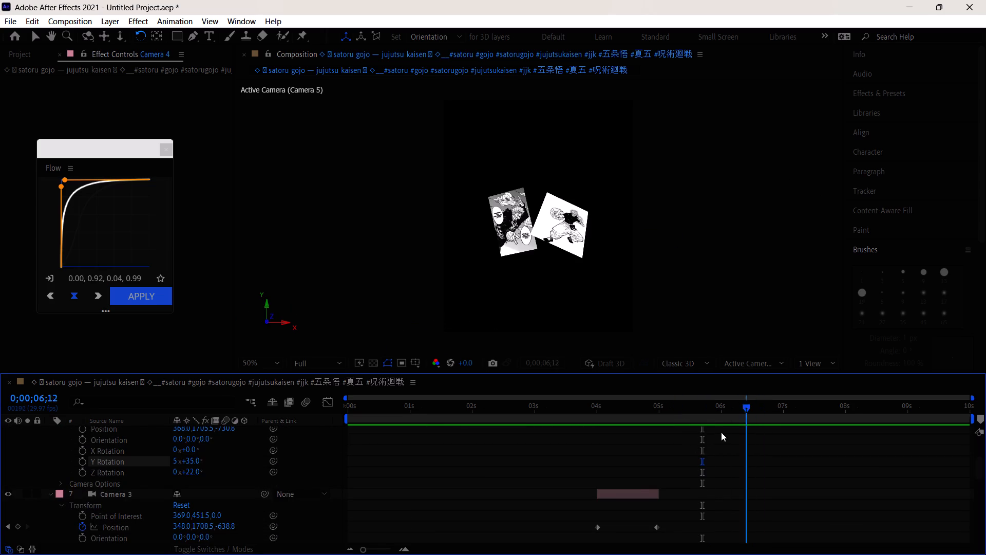
drag(721, 432, 720, 433)
scroll(725, 434, up, 3)
drag(720, 409, 601, 448)
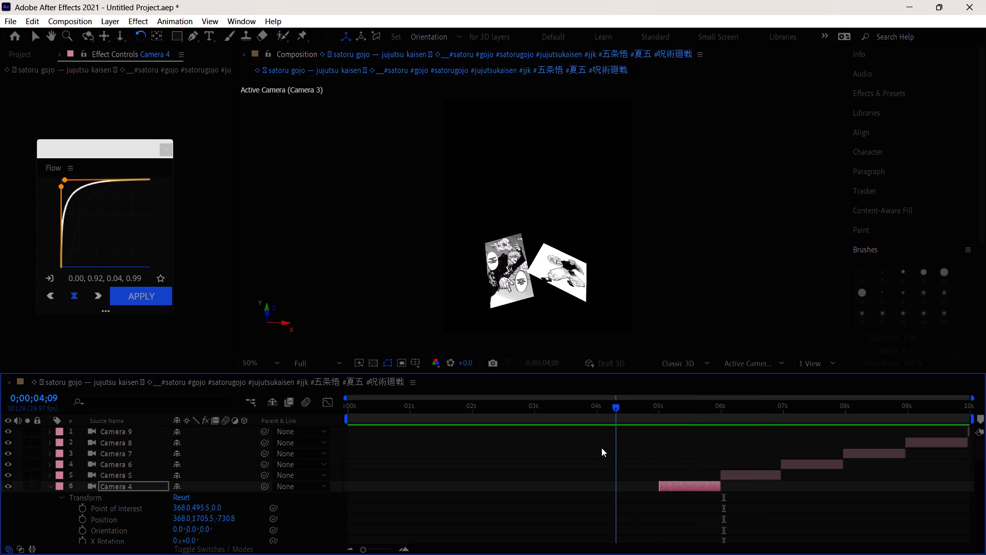
drag(601, 448, 595, 448)
scroll(596, 448, down, 3)
scroll(596, 448, up, 2)
drag(600, 415, 520, 423)
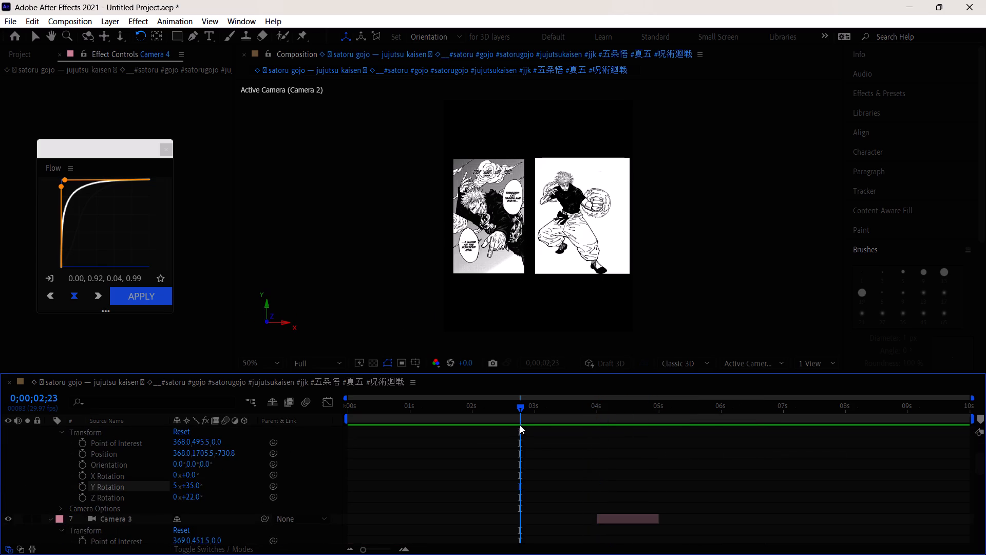
scroll(520, 432, down, 6)
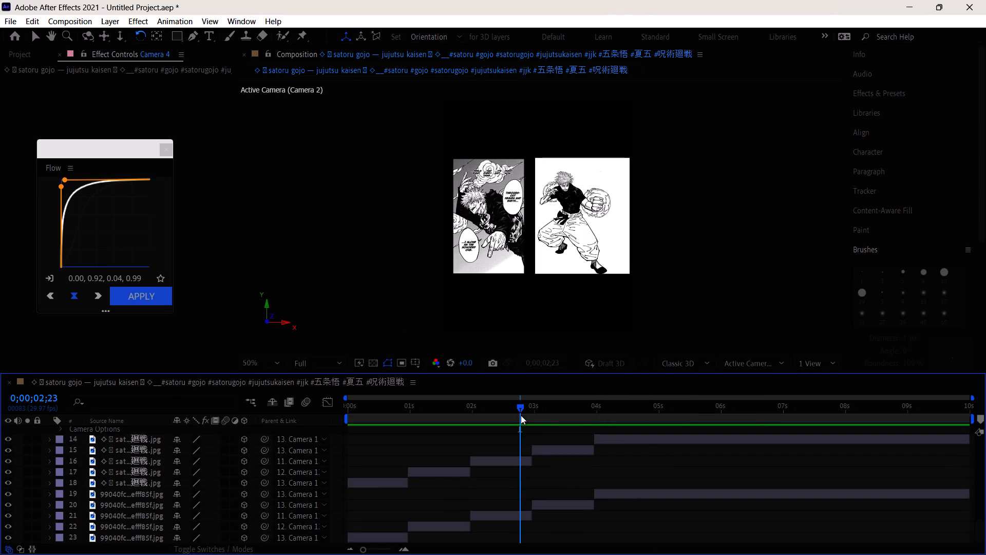
Split both manga image layers that start at the four-second mark at 0;00;06;00, where Camera 5 begins.
drag(519, 415, 743, 486)
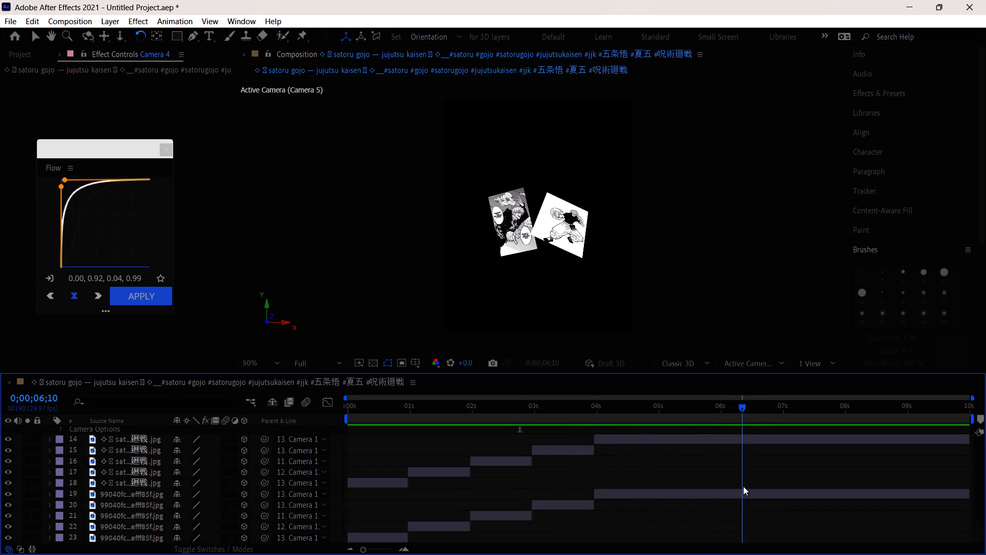
drag(743, 486, 742, 486)
drag(741, 412, 720, 416)
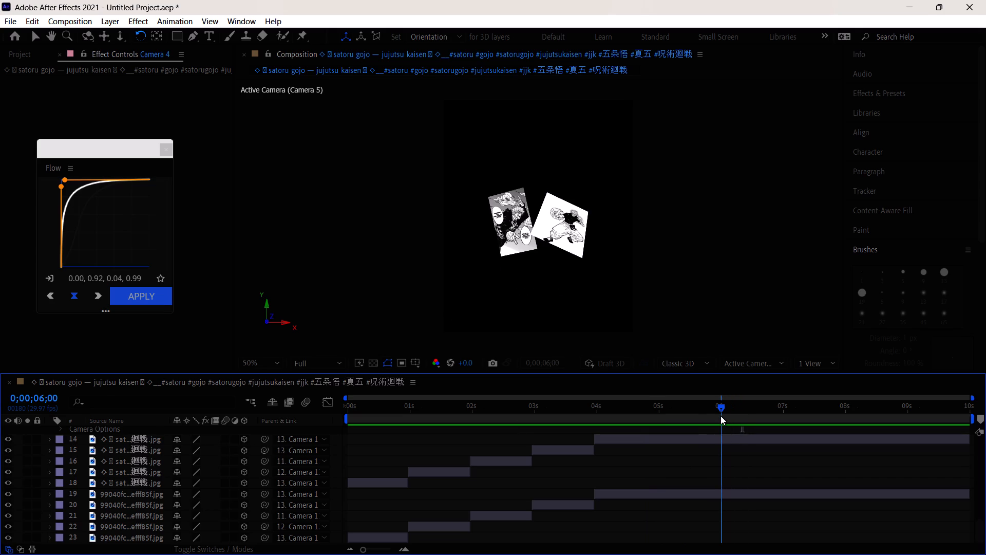
drag(720, 416, 719, 417)
click(724, 433)
click(728, 438)
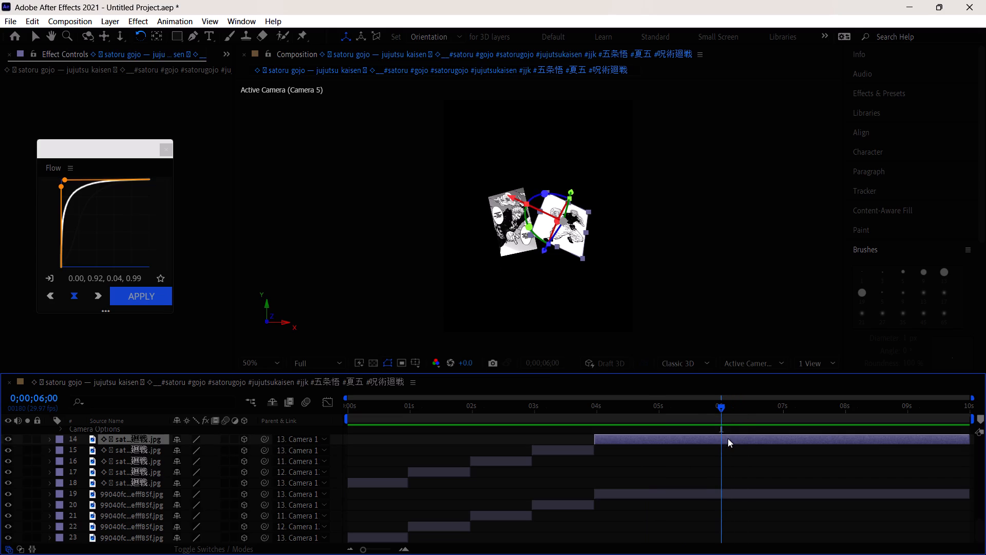
key(ctrl+shift+d)
click(724, 505)
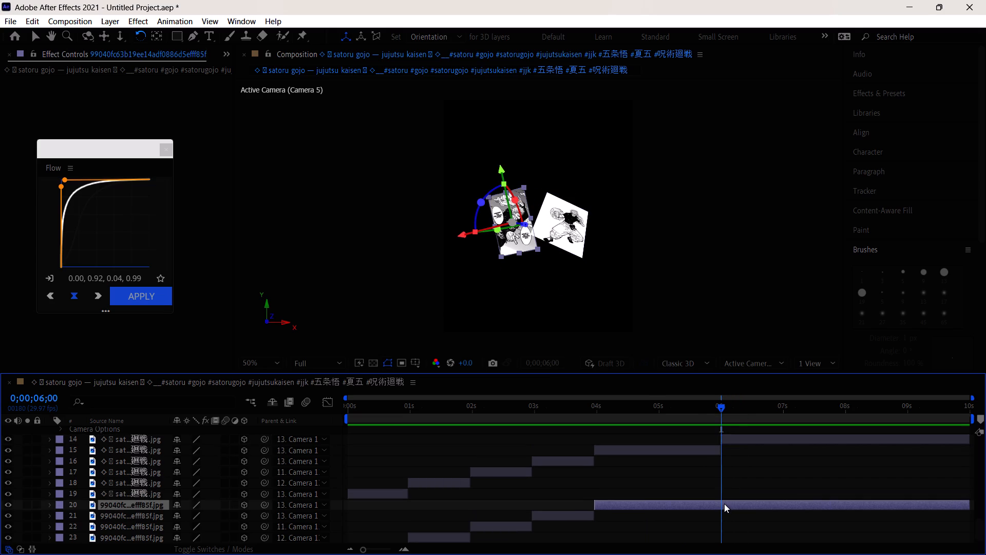
key(ctrl+shift+d)
Split the last segment of both manga image layers at 0;00;07;00.
click(785, 404)
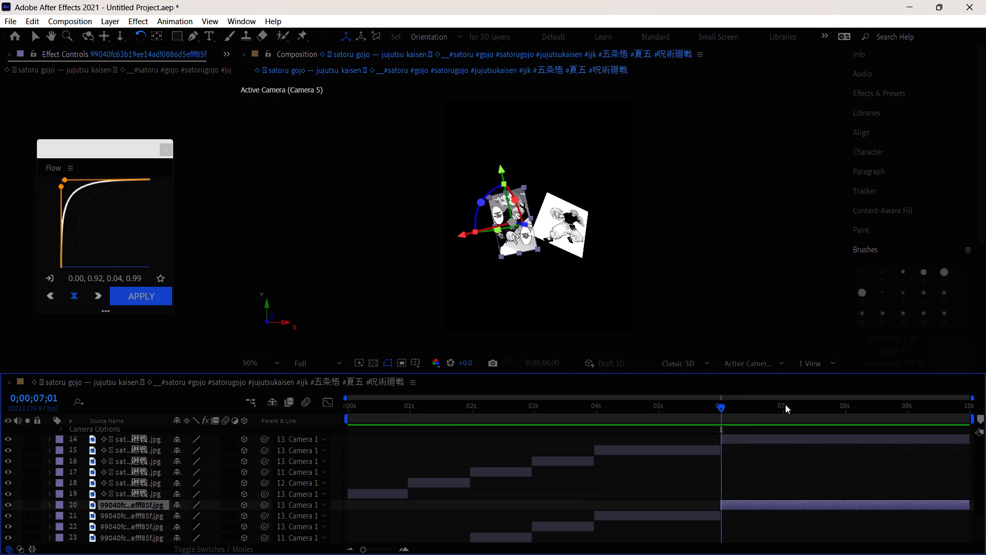
click(784, 408)
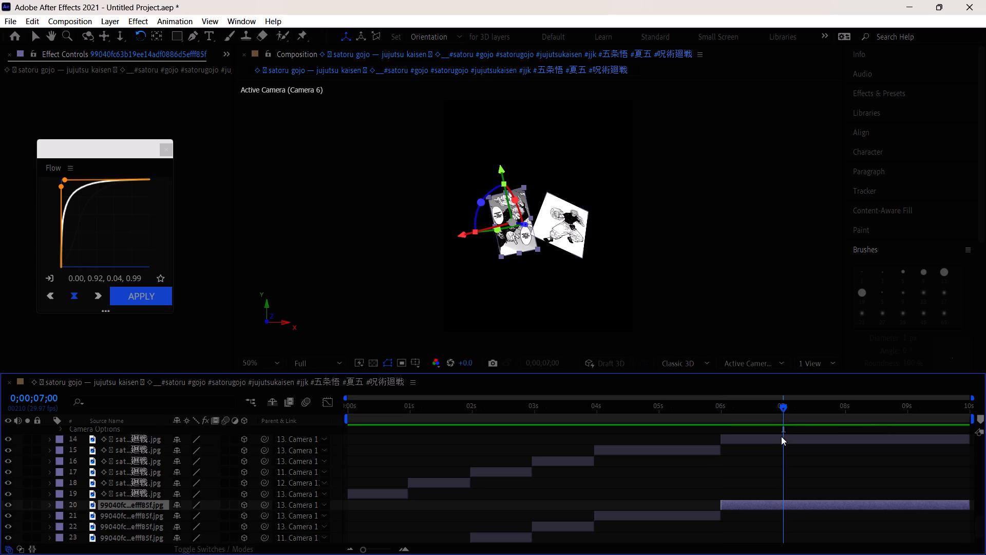
click(781, 438)
key(ctrl+shift+d)
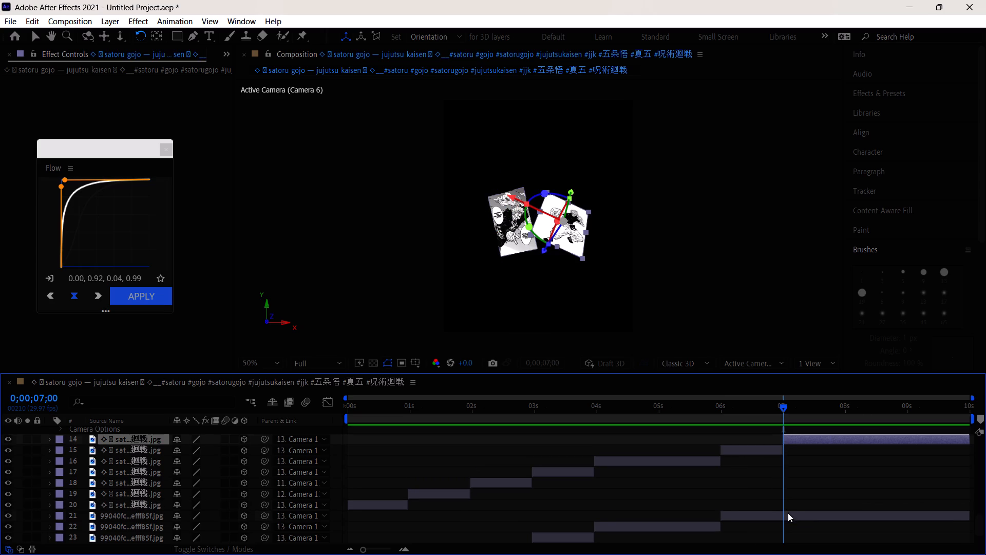
click(788, 513)
key(ctrl+shift+d)
Start an Orientation keyframe on Camera 5 at 0;00;06;00, where its segment begins.
scroll(786, 484, up, 5)
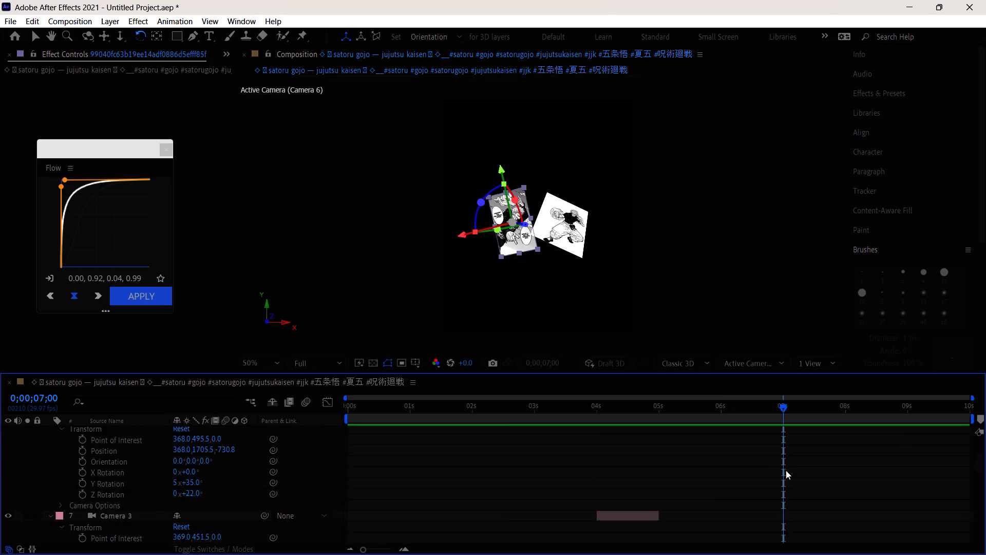
scroll(786, 470, up, 2)
drag(781, 409, 755, 417)
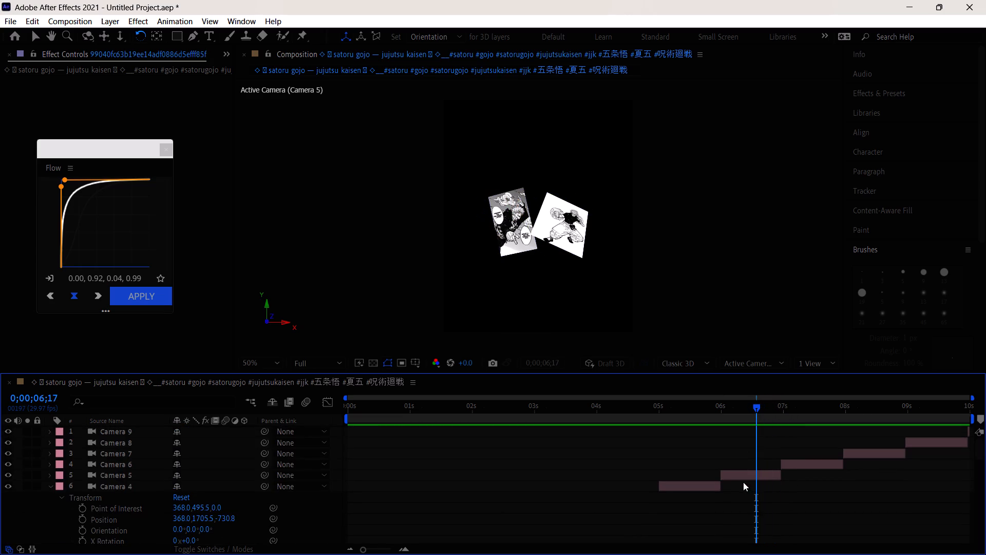
click(741, 473)
drag(755, 410, 722, 421)
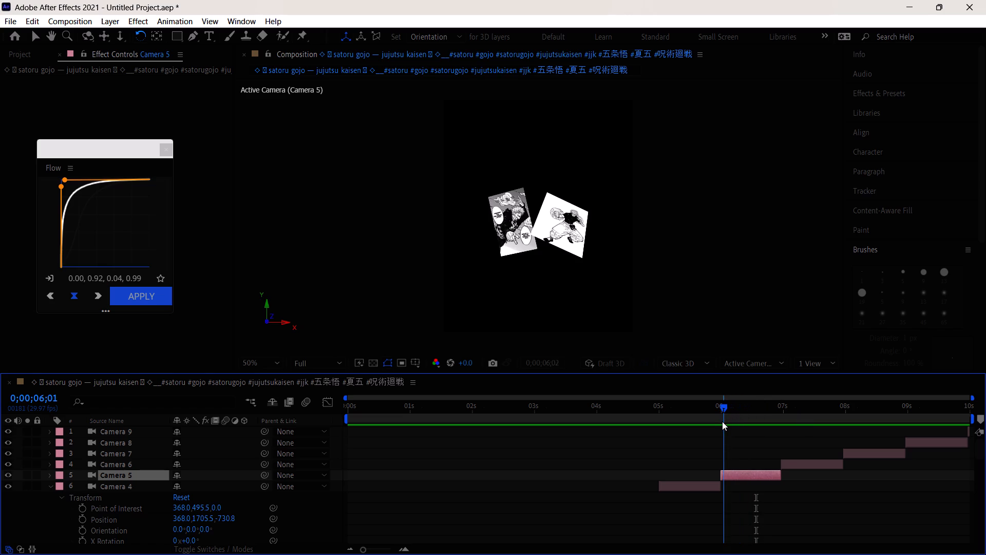
drag(722, 421, 720, 422)
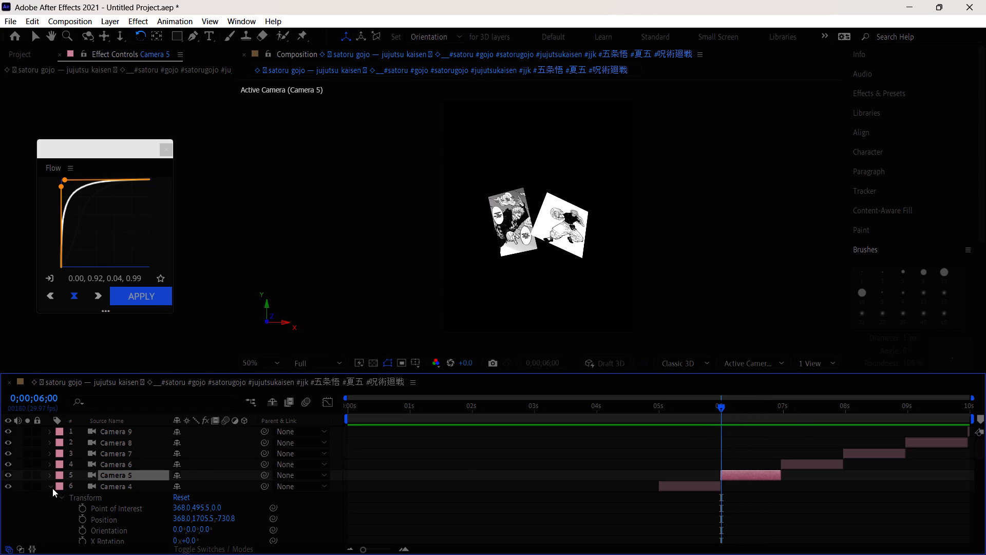
click(52, 488)
click(48, 476)
click(56, 488)
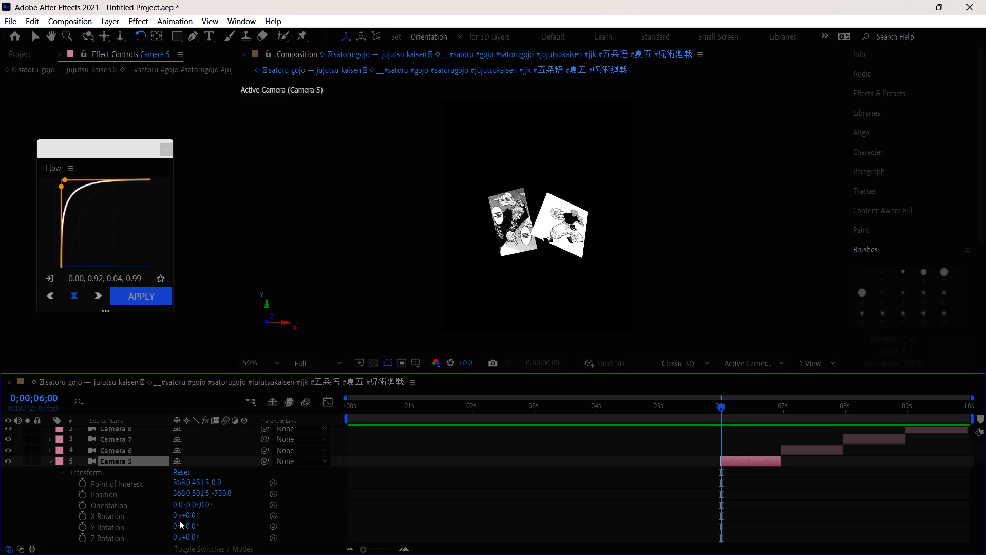
click(77, 505)
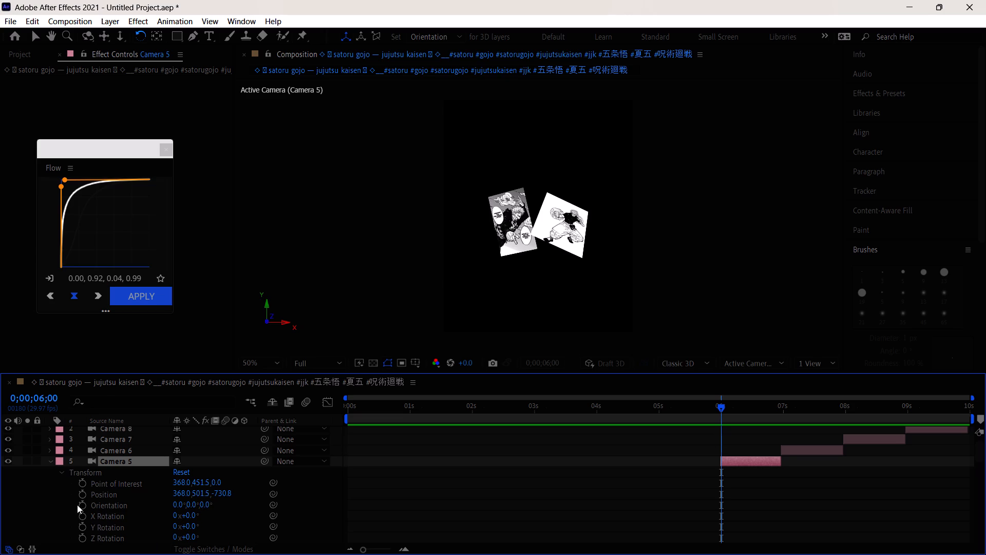
click(80, 508)
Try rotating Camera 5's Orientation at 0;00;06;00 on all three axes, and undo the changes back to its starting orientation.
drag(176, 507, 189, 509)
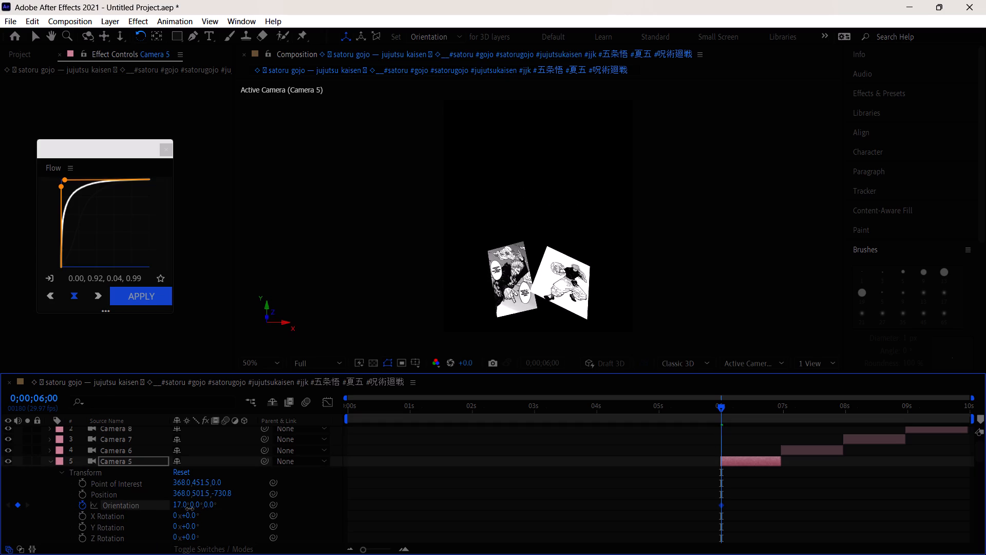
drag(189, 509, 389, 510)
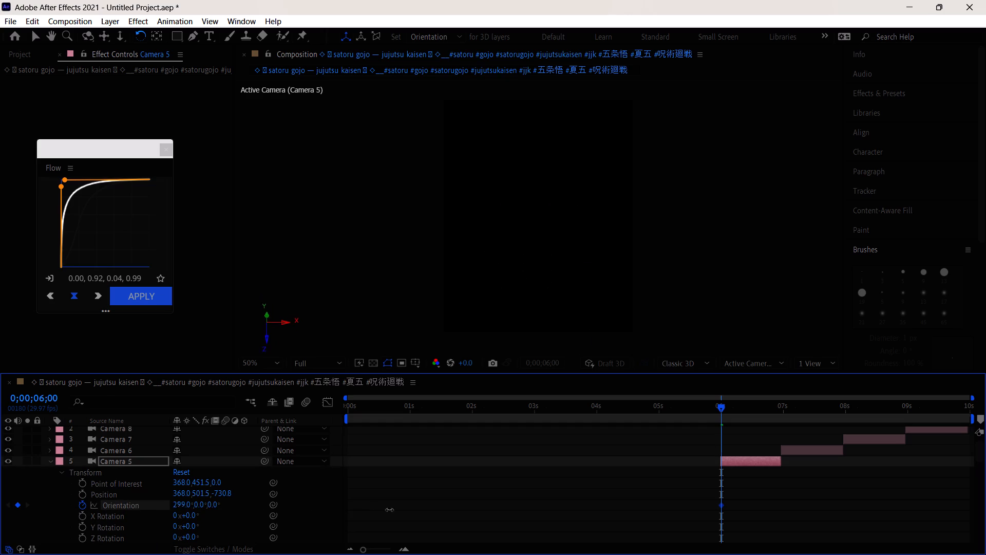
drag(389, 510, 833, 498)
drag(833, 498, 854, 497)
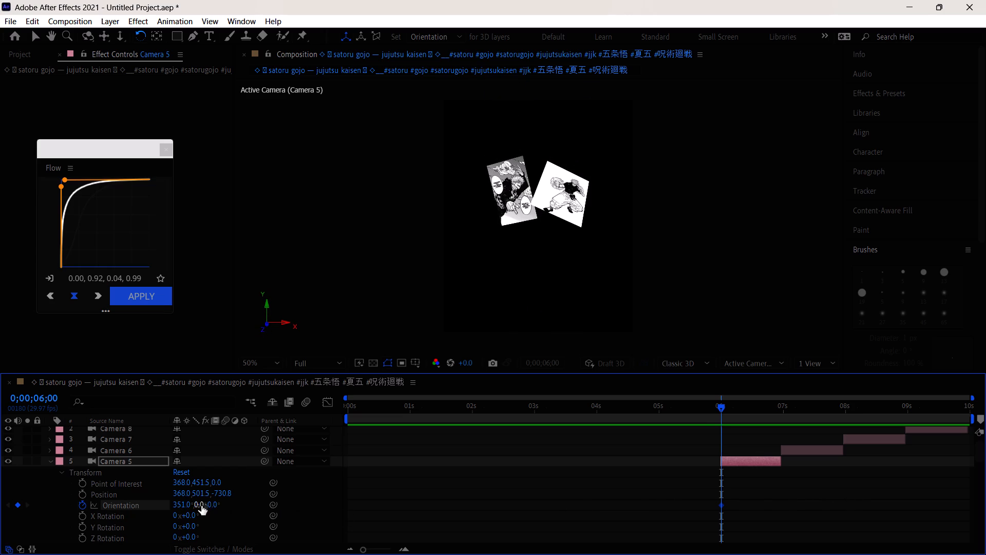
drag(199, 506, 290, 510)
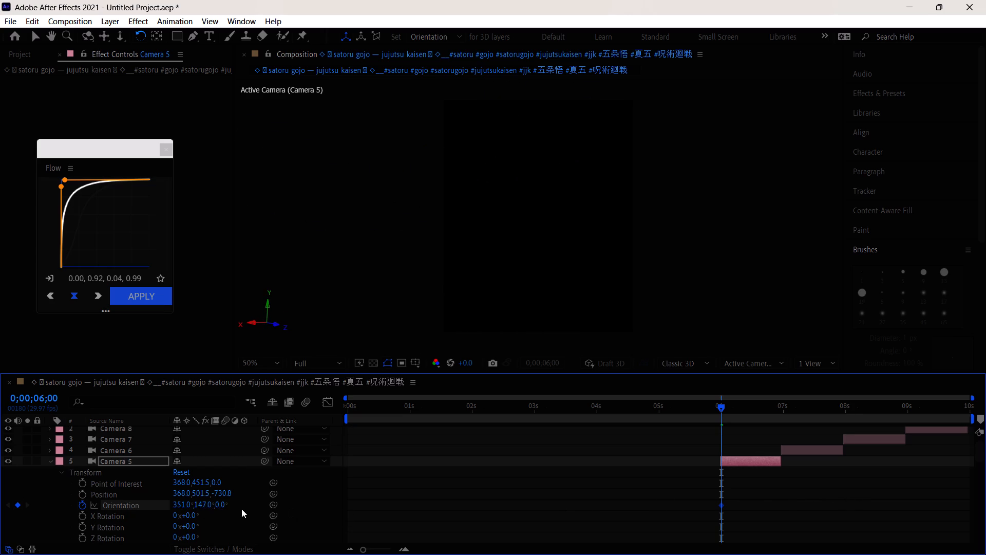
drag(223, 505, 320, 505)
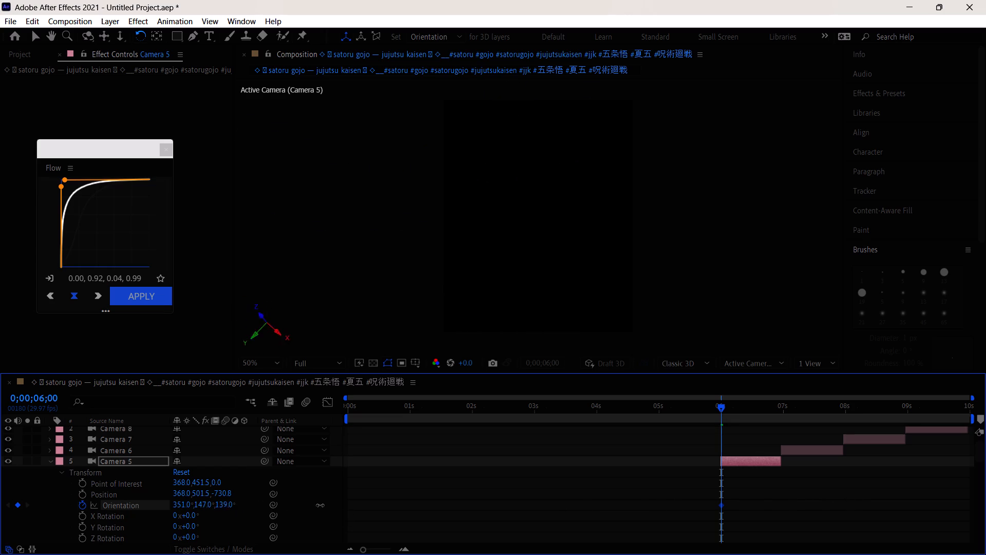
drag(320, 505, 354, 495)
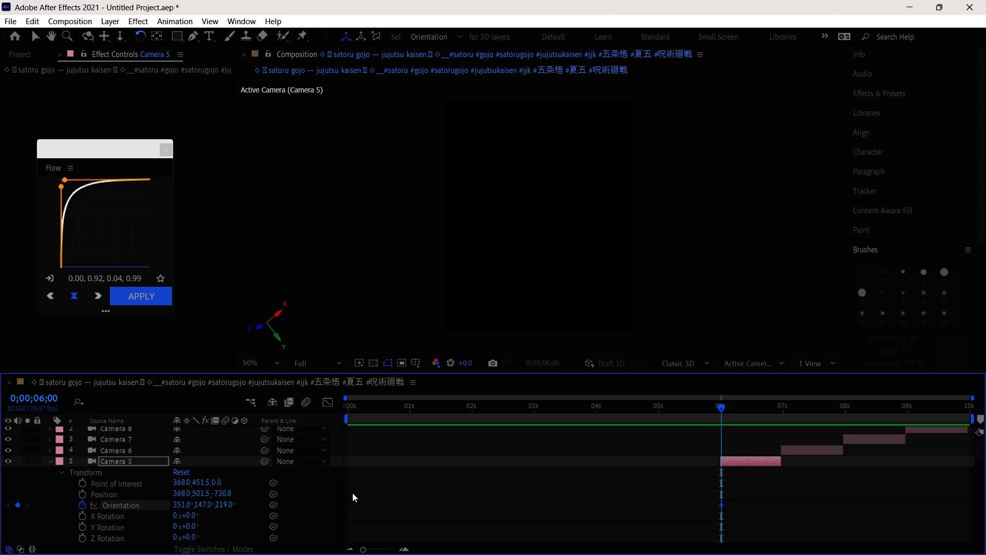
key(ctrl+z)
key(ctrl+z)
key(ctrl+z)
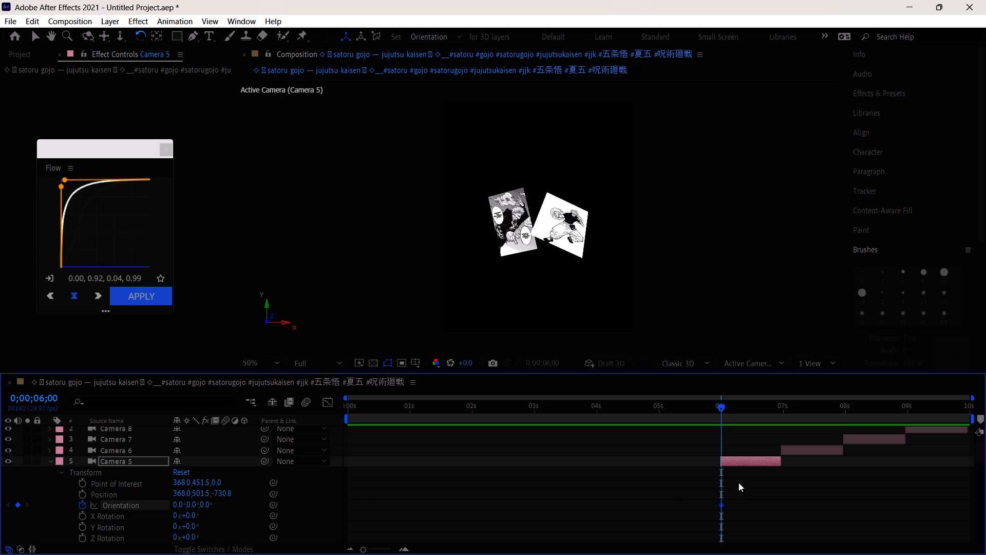
Keyframe Camera 5's Orientation at 0;00;06;28 with values of 348°, 357° and 54°.
drag(720, 408, 779, 418)
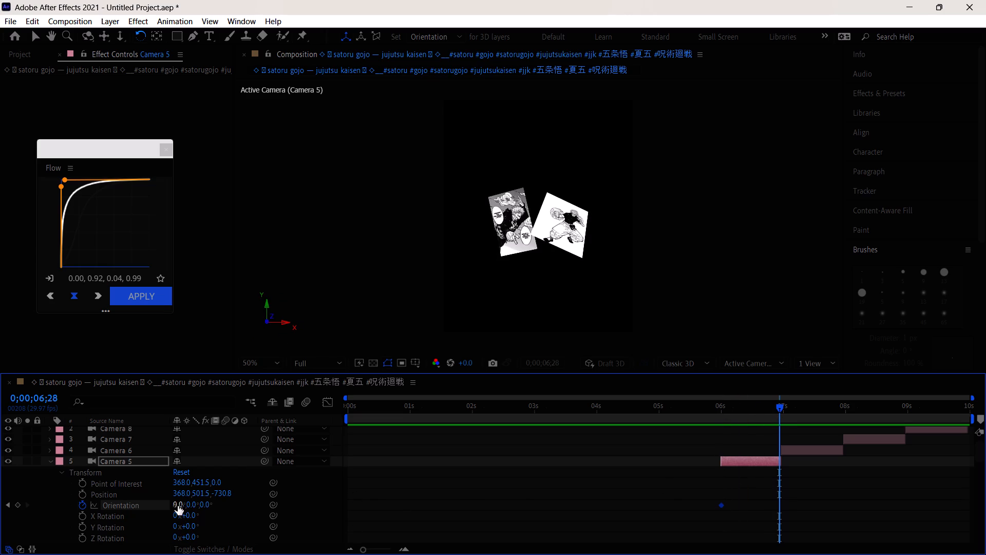
drag(178, 506, 364, 502)
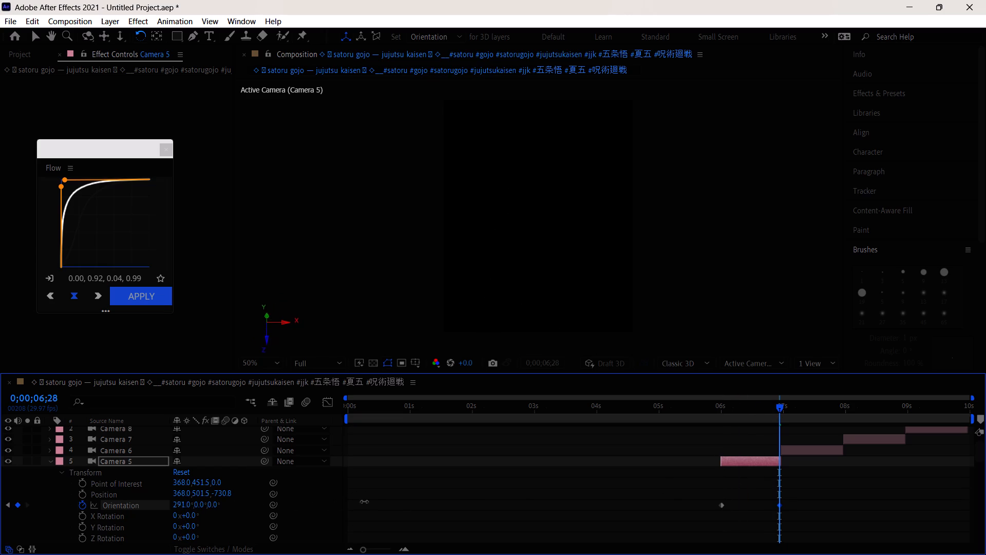
drag(364, 502, 397, 502)
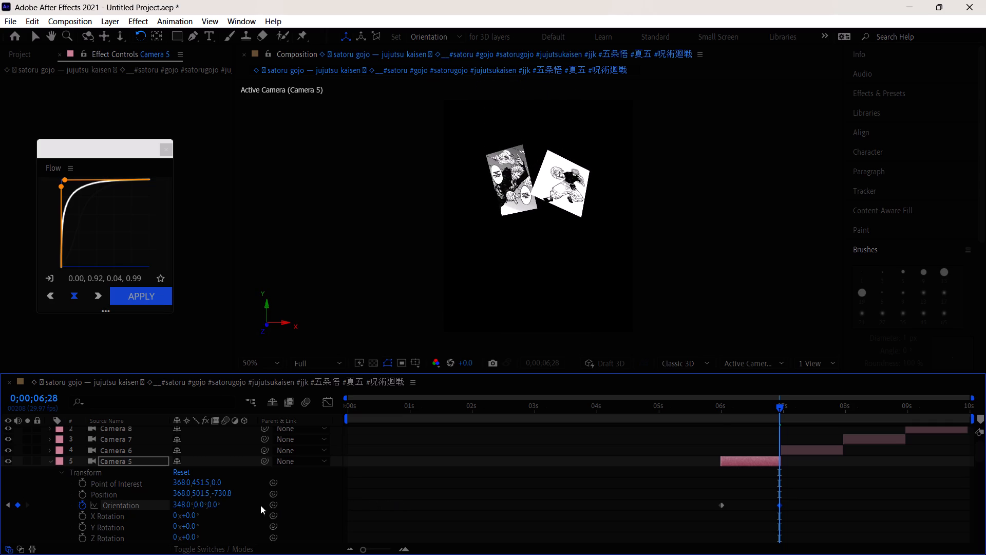
drag(198, 502, 253, 511)
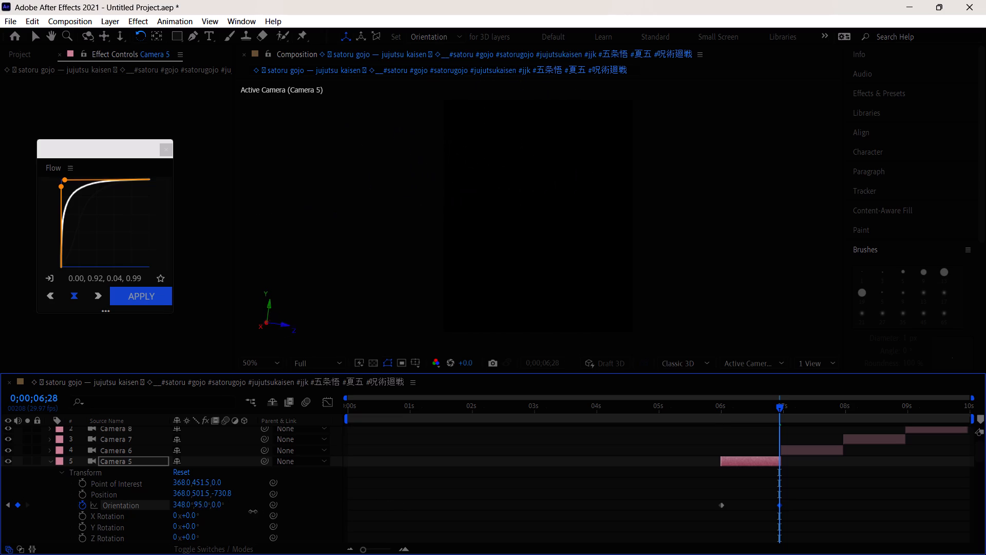
drag(253, 511, 421, 508)
drag(218, 503, 259, 508)
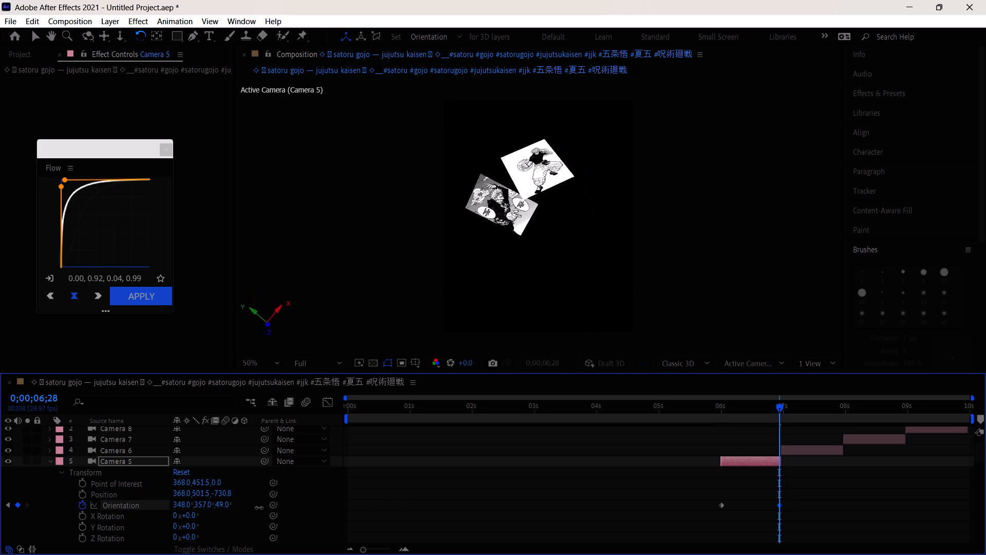
drag(259, 508, 478, 497)
Scrub between about 0;00;05;26 and 0;00;06;29 to examine Camera 5's orientation animation.
drag(781, 411, 726, 416)
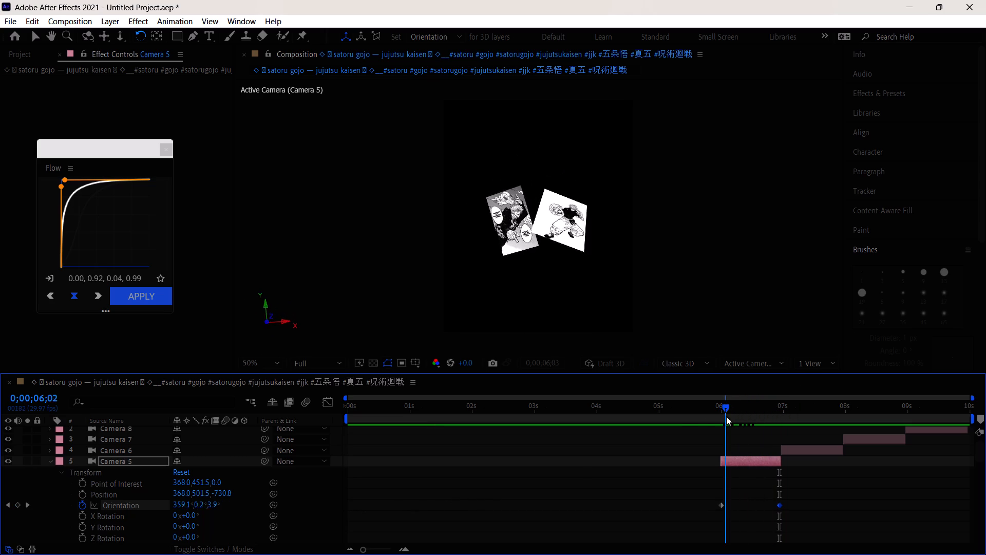
drag(726, 416, 783, 422)
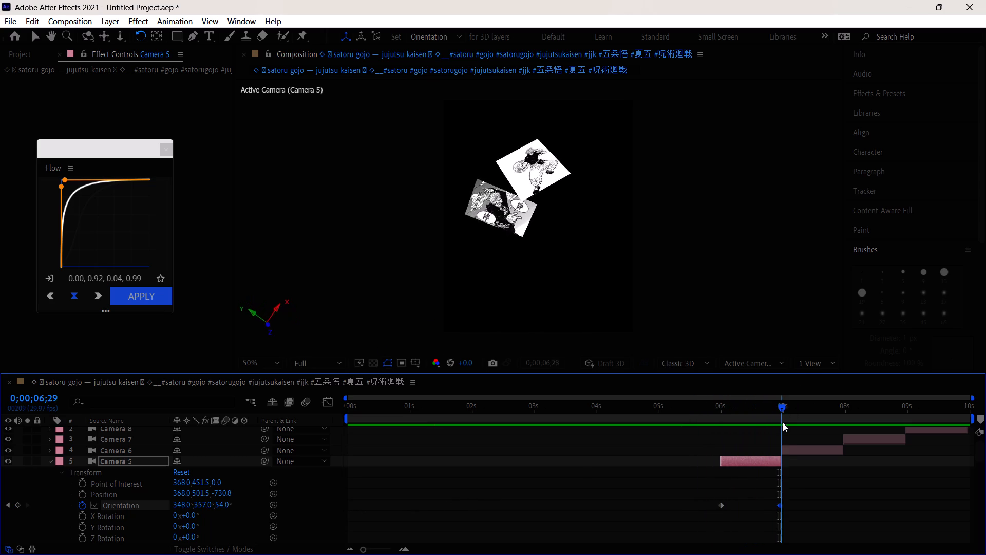
drag(783, 422, 785, 426)
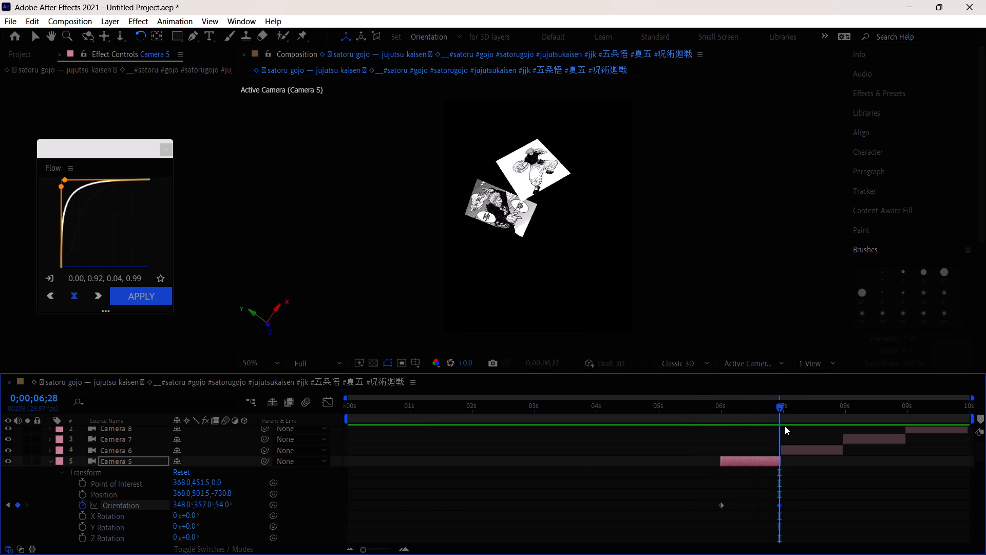
drag(785, 426, 779, 433)
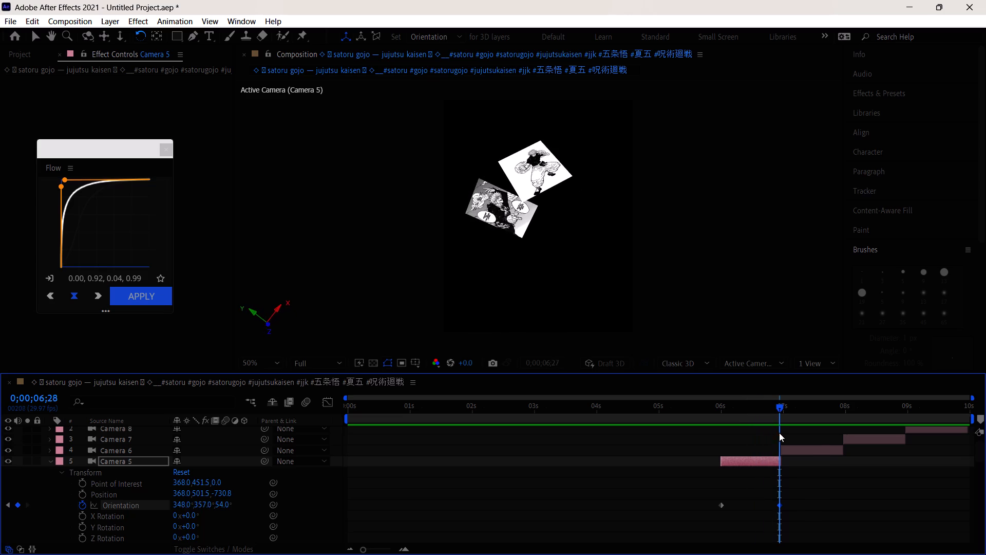
drag(779, 433, 747, 440)
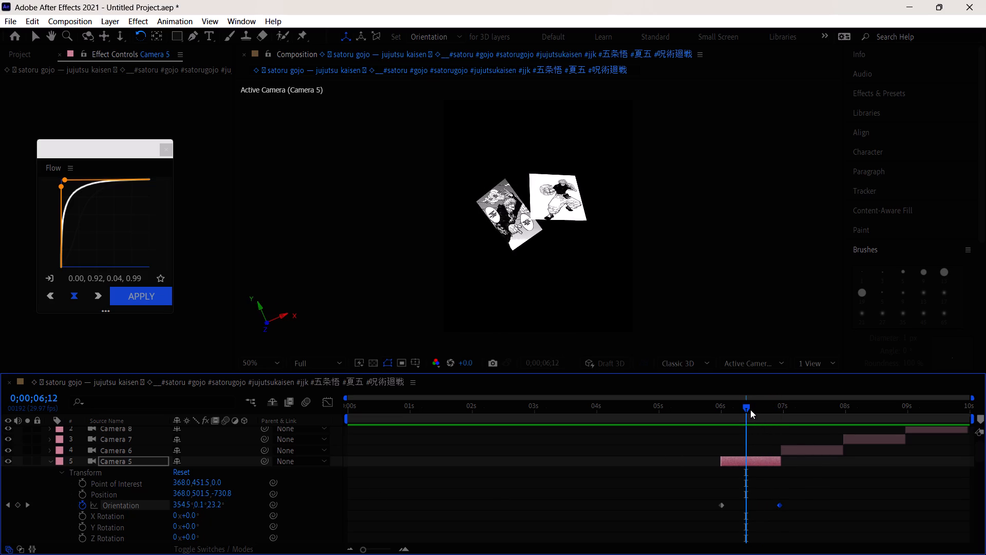
drag(750, 410, 713, 488)
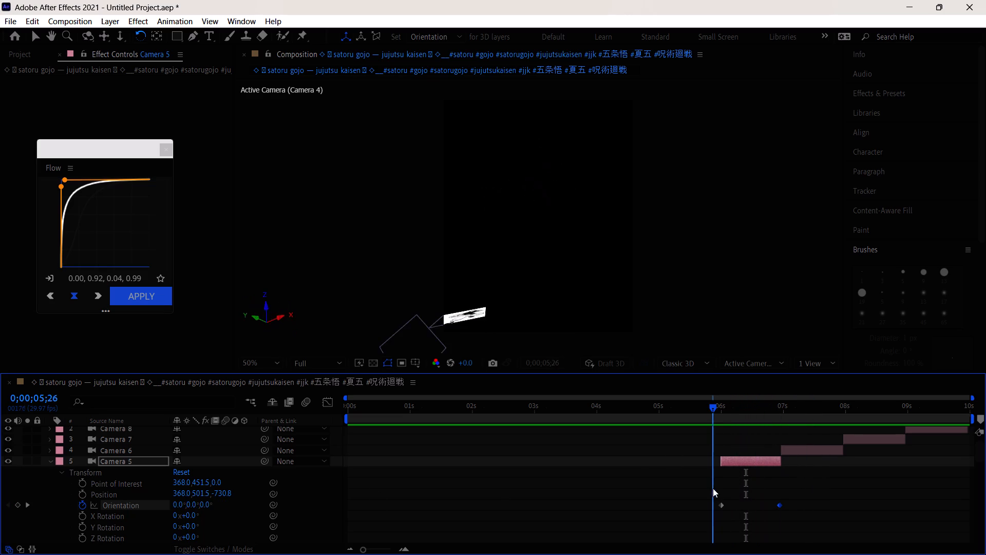
drag(713, 488, 779, 497)
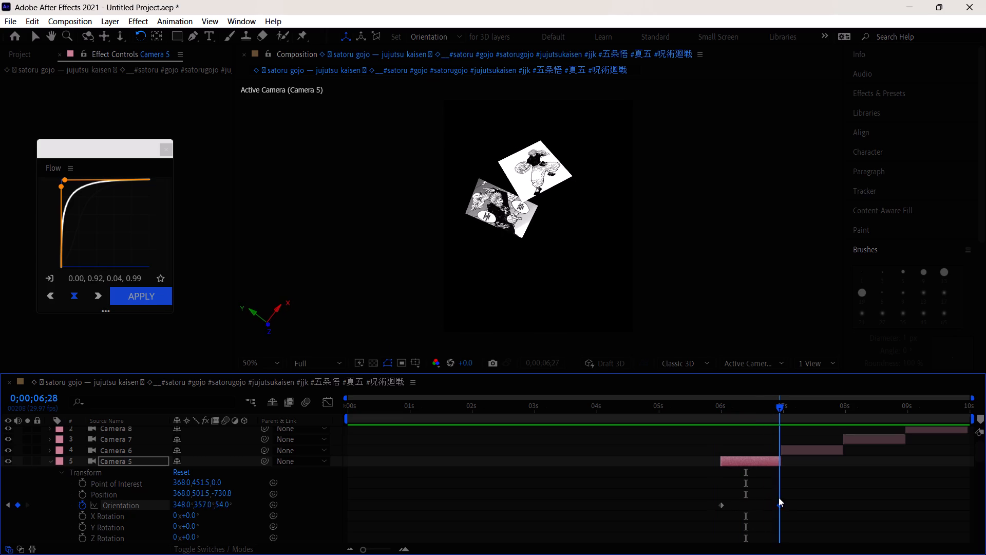
drag(779, 497, 719, 502)
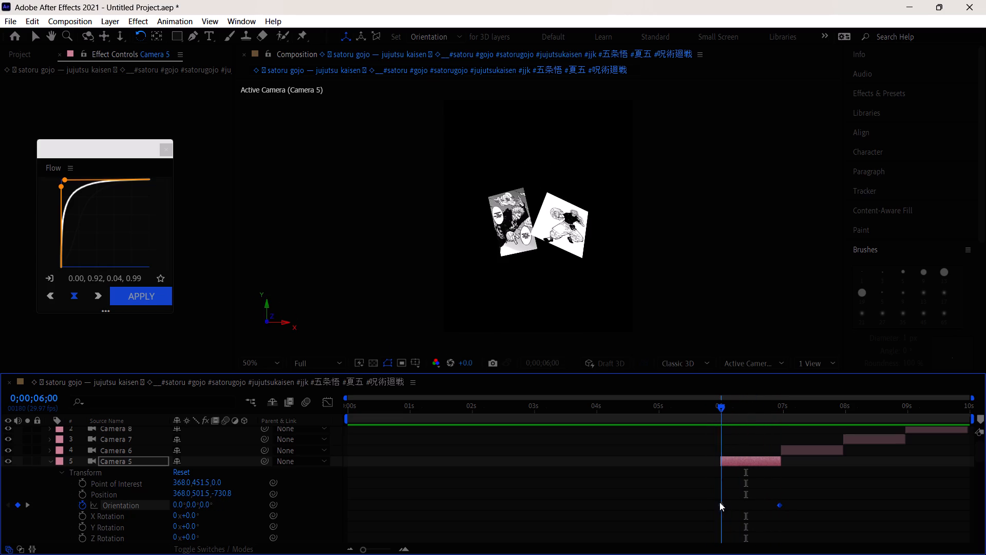
drag(719, 502, 752, 506)
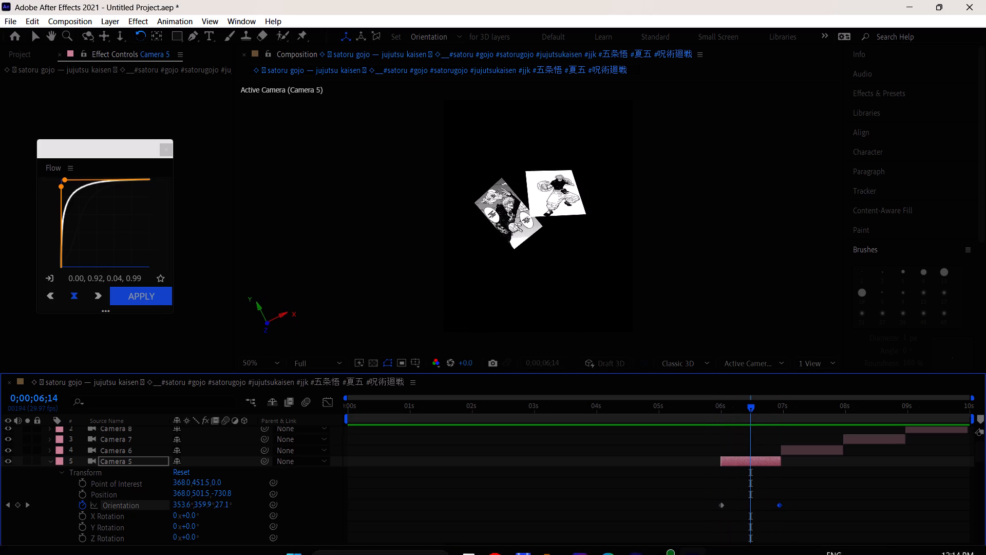
drag(751, 402, 764, 428)
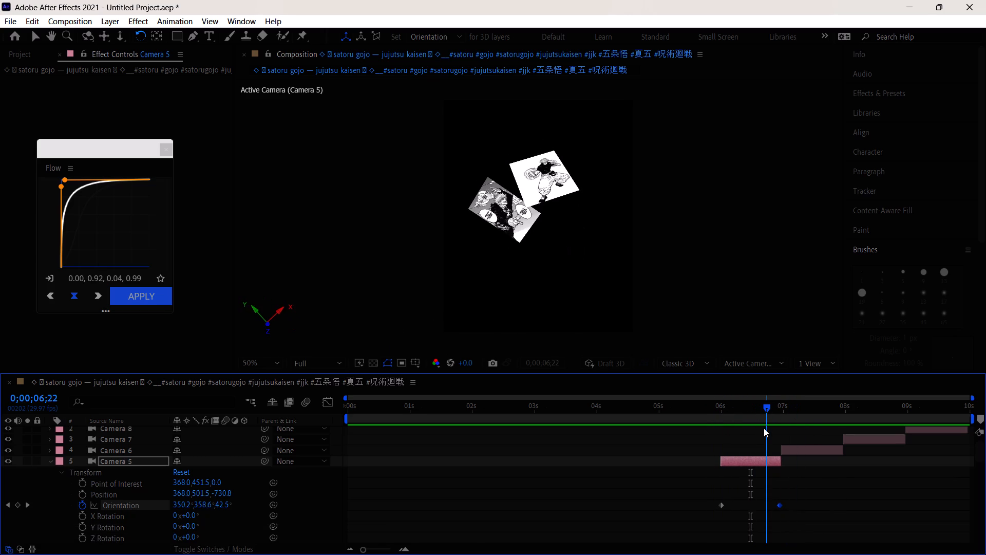
drag(764, 428, 767, 428)
Shift Camera 5's segment with its Orientation keyframes slightly earlier so it starts just before 0;00;06;00, and collapse its Transform properties.
drag(747, 456, 743, 453)
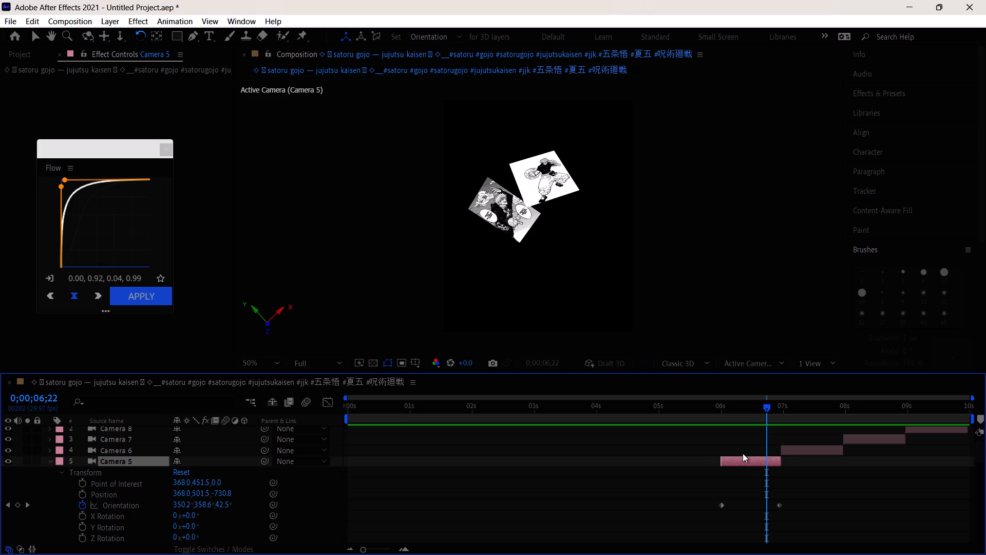
drag(743, 453, 750, 469)
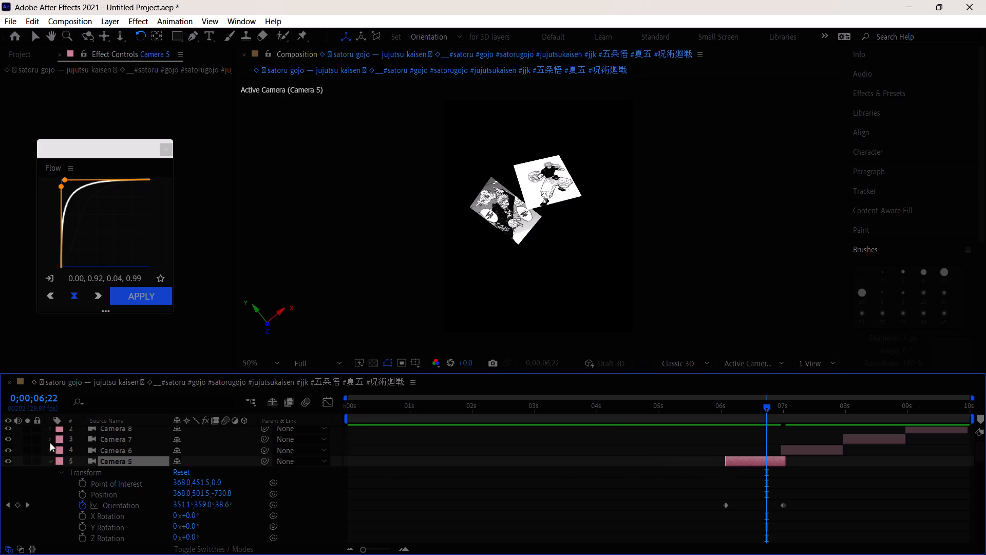
click(62, 469)
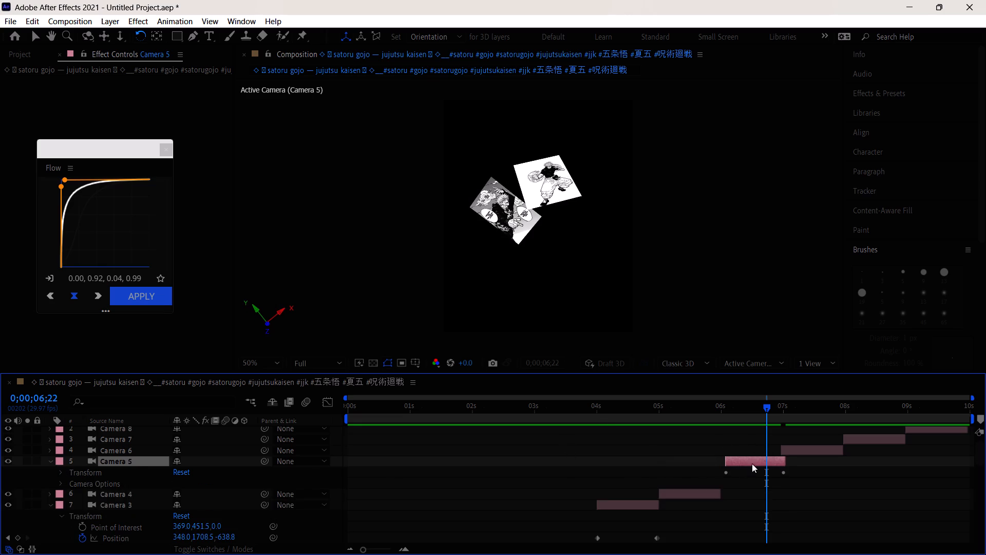
drag(741, 458, 733, 458)
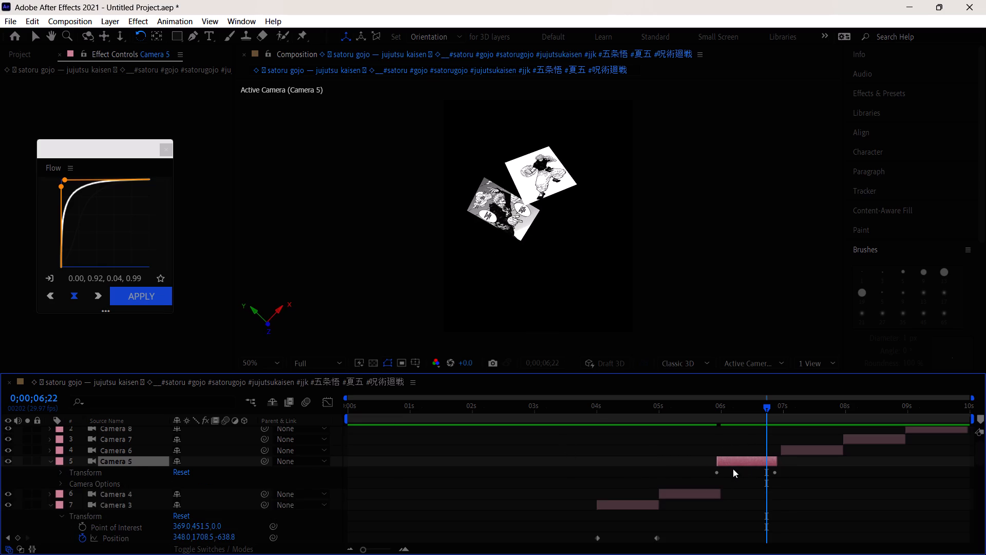
drag(730, 462, 745, 461)
drag(741, 460, 719, 460)
drag(719, 460, 738, 462)
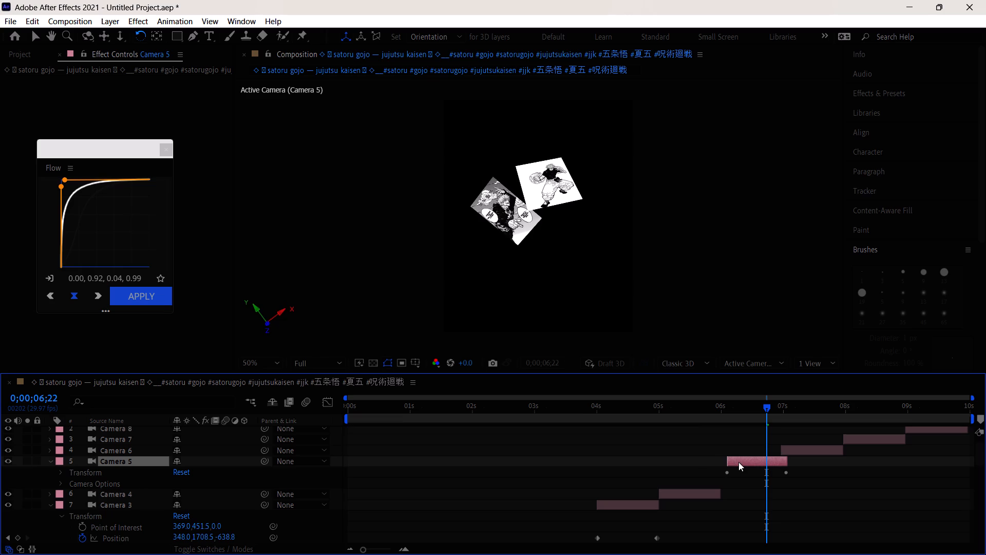
drag(738, 462, 726, 463)
Split the last segment of the 99040fc manga image layer at 0;00;08;00.
drag(762, 410, 798, 421)
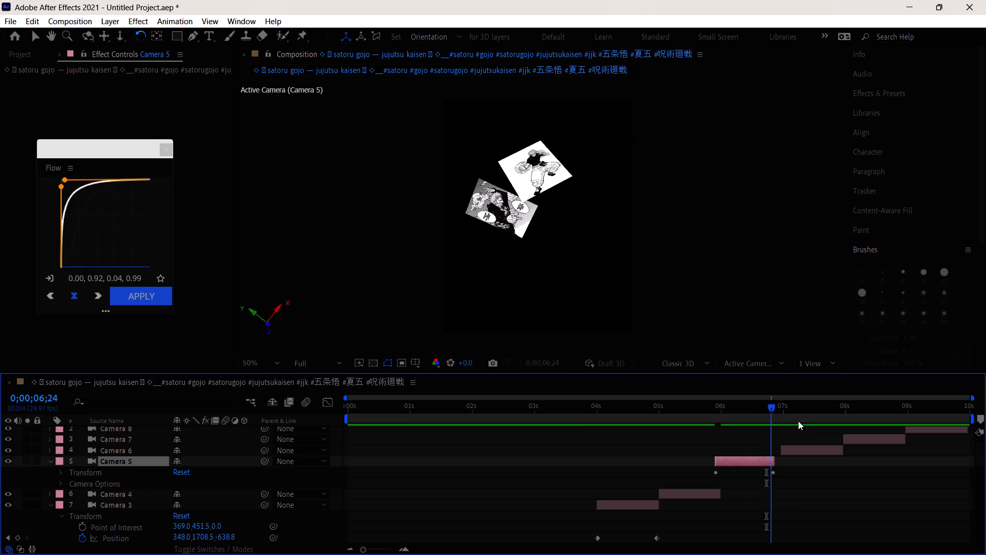
drag(798, 421, 799, 421)
scroll(813, 450, up, 1)
drag(800, 417, 839, 424)
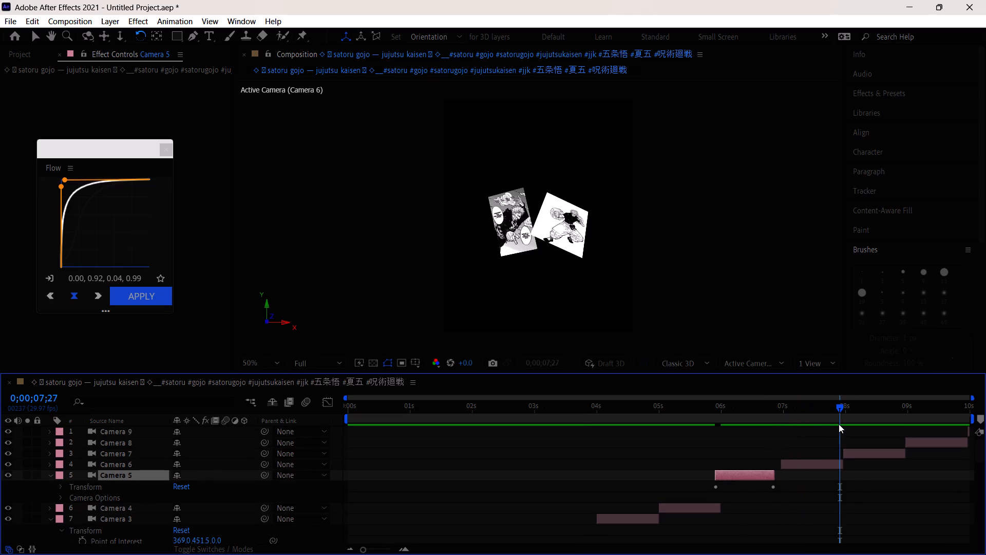
drag(839, 422, 860, 433)
scroll(874, 462, down, 6)
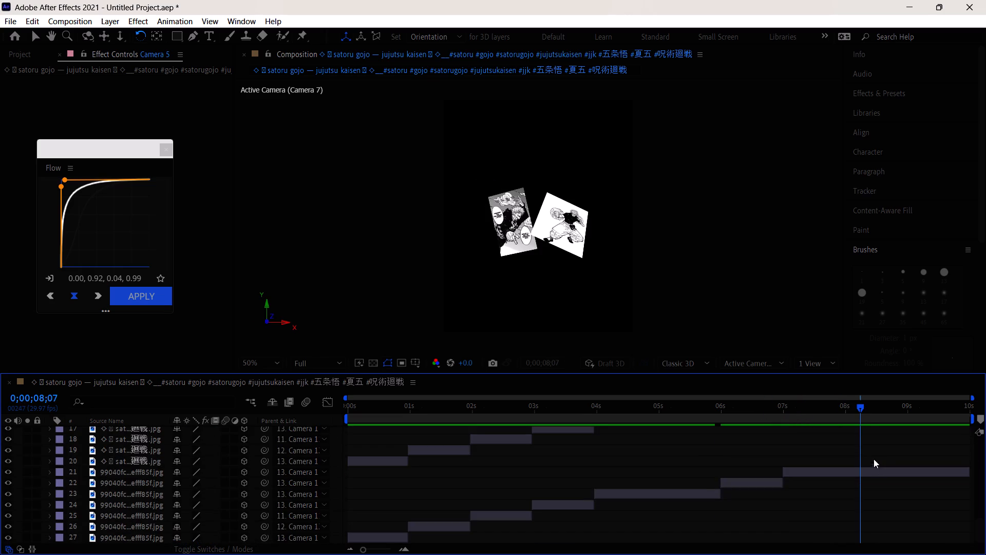
drag(863, 417, 846, 423)
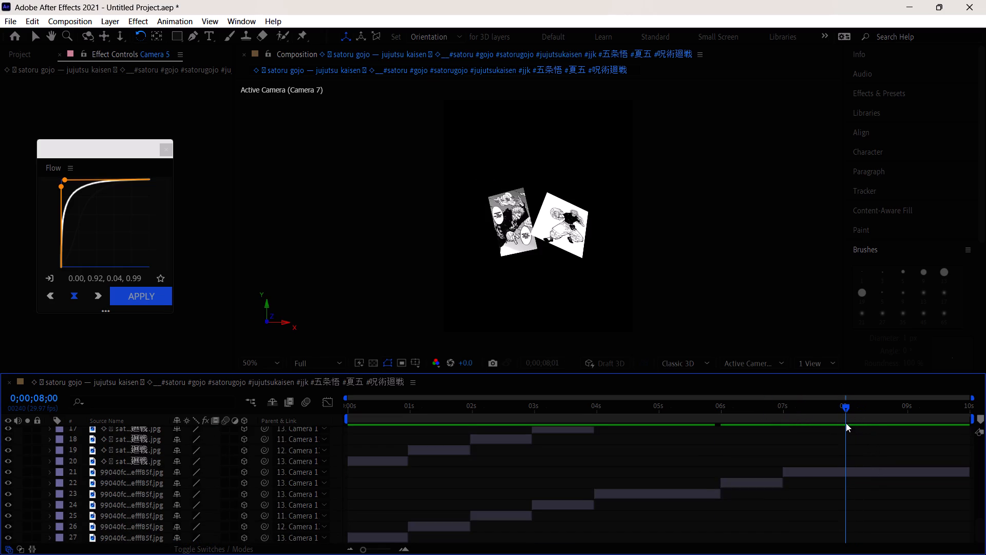
drag(846, 423, 845, 423)
click(844, 471)
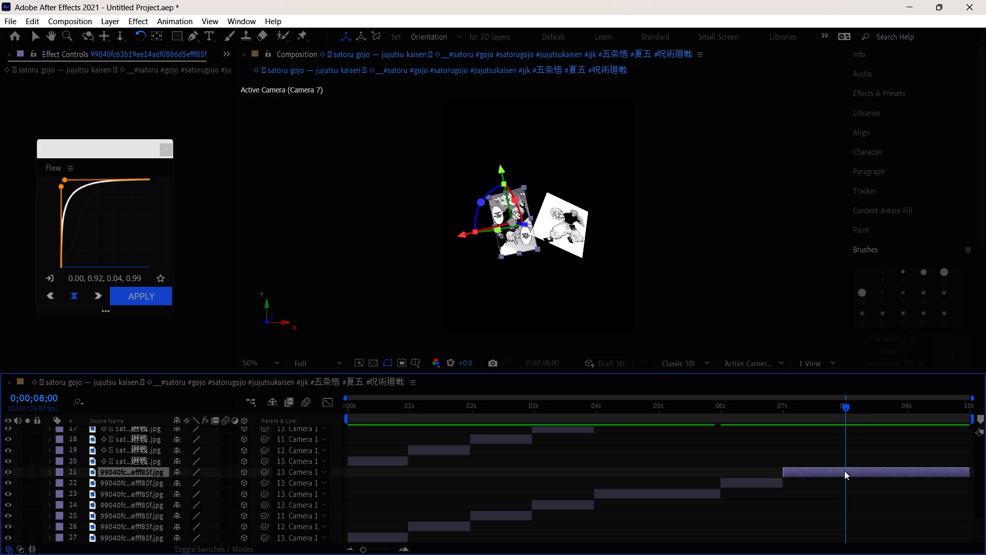
key(ctrl+shift+d)
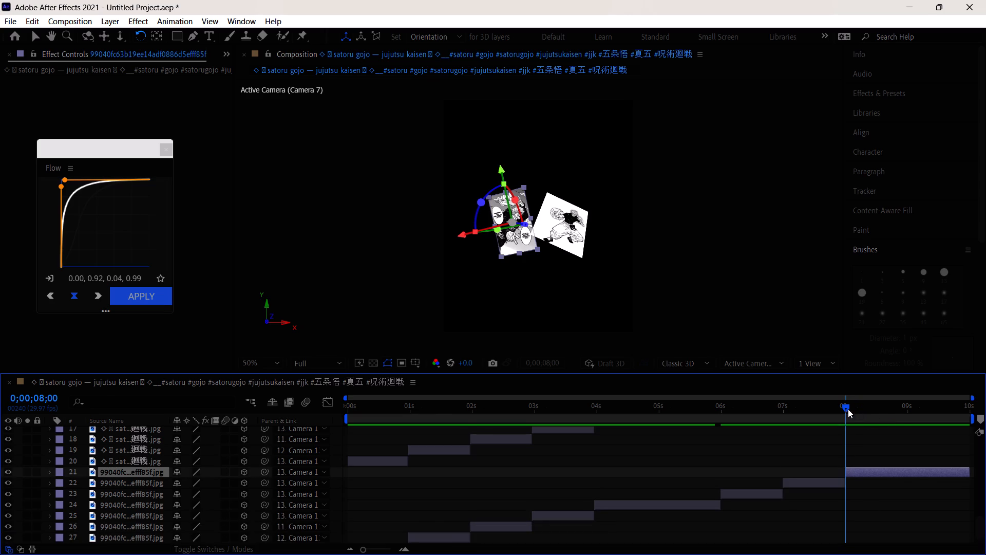
Split the remaining end segment of the 99040fc manga image at 0;00;08;29.
drag(851, 409, 905, 421)
click(906, 469)
key(ctrl+shift+d)
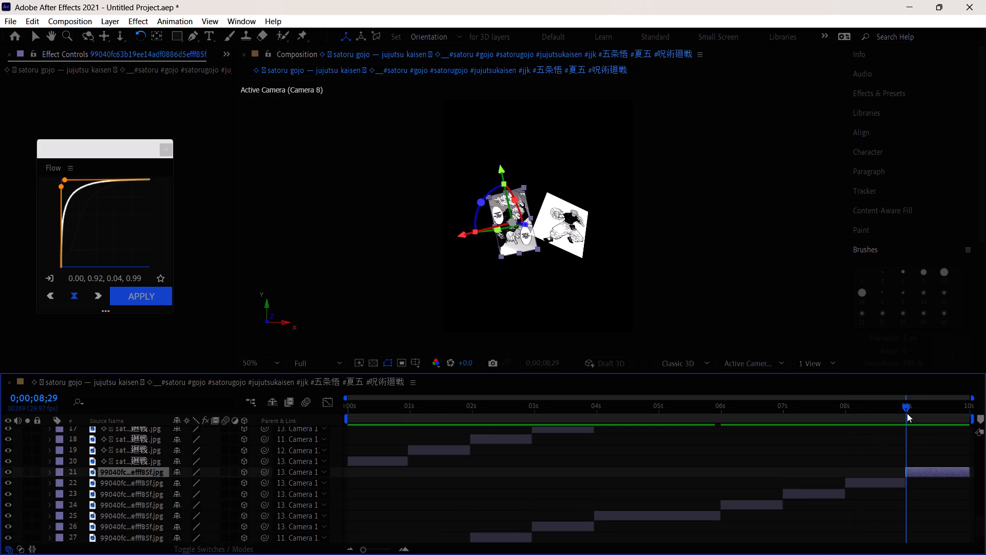
Move Camera 8 down the layer stack to position 19, between the two earliest segments of the satoru gojo image.
drag(907, 413, 932, 472)
scroll(932, 472, up, 7)
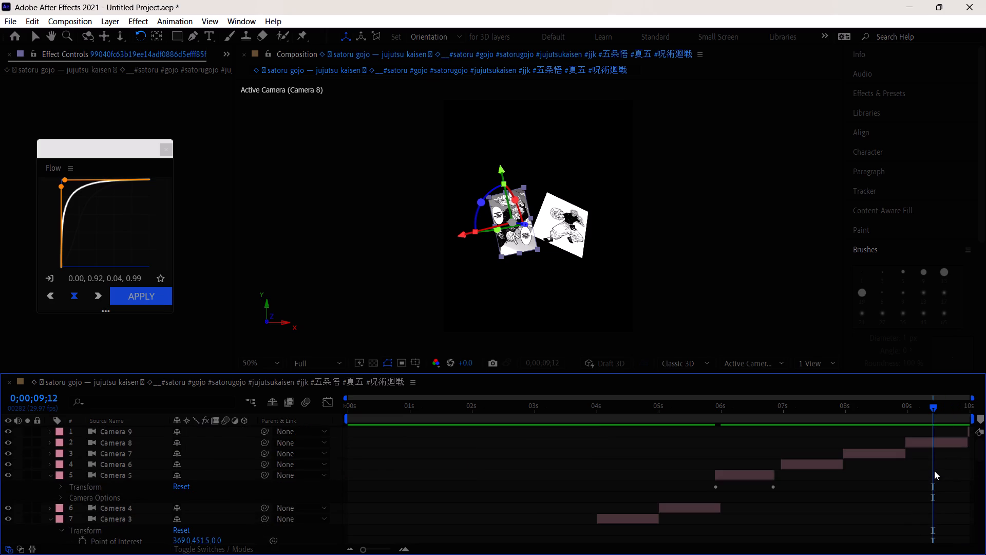
click(940, 442)
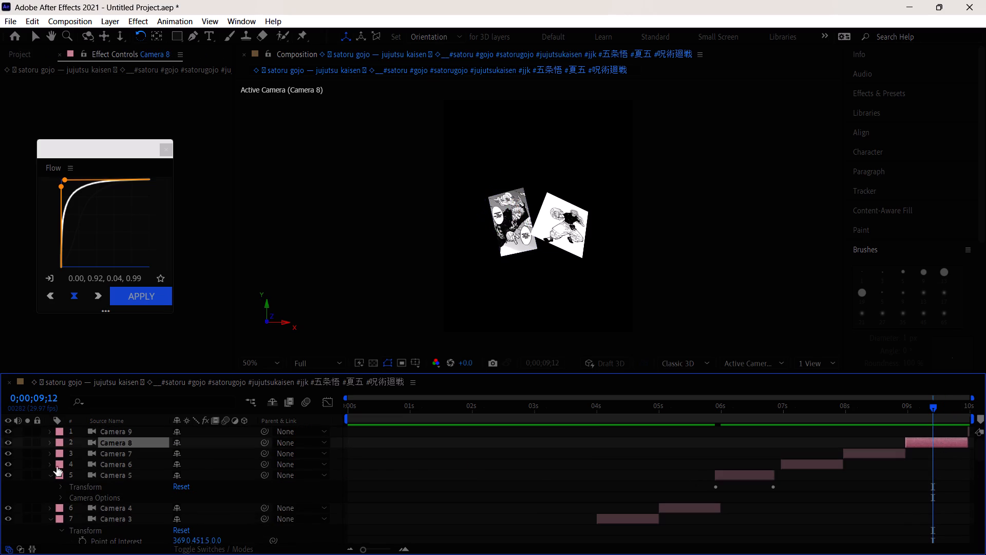
drag(119, 443, 119, 490)
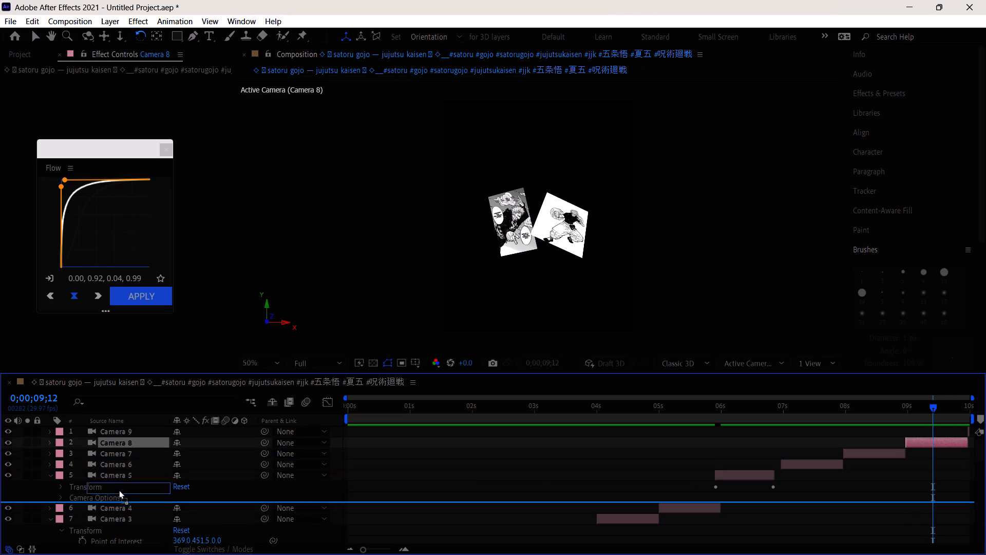
drag(119, 490, 116, 544)
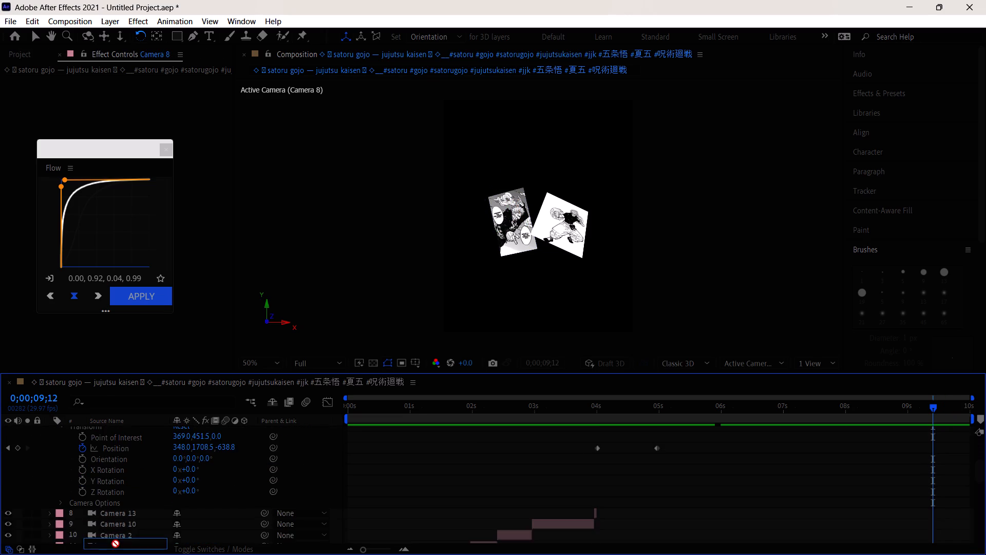
drag(116, 544, 126, 502)
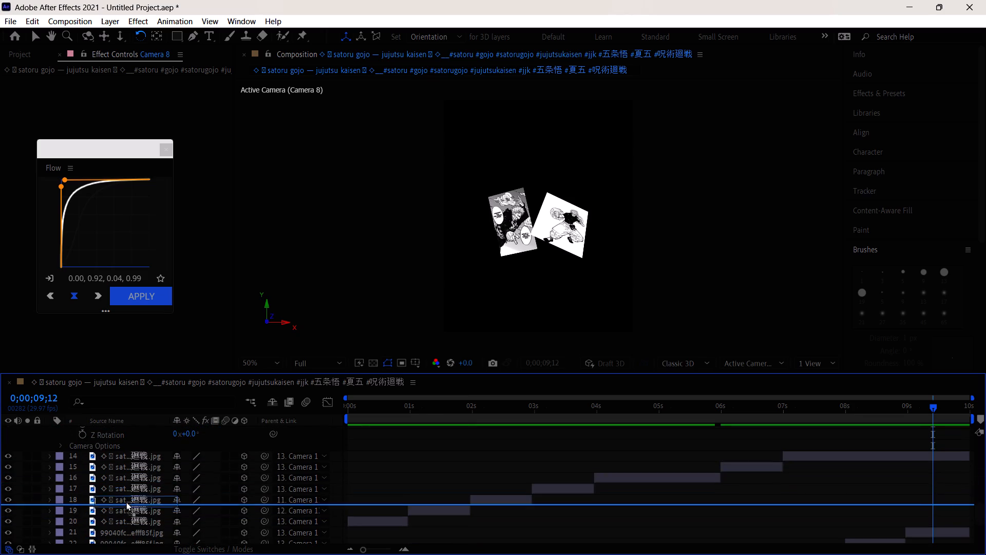
drag(126, 502, 126, 515)
scroll(927, 503, down, 1)
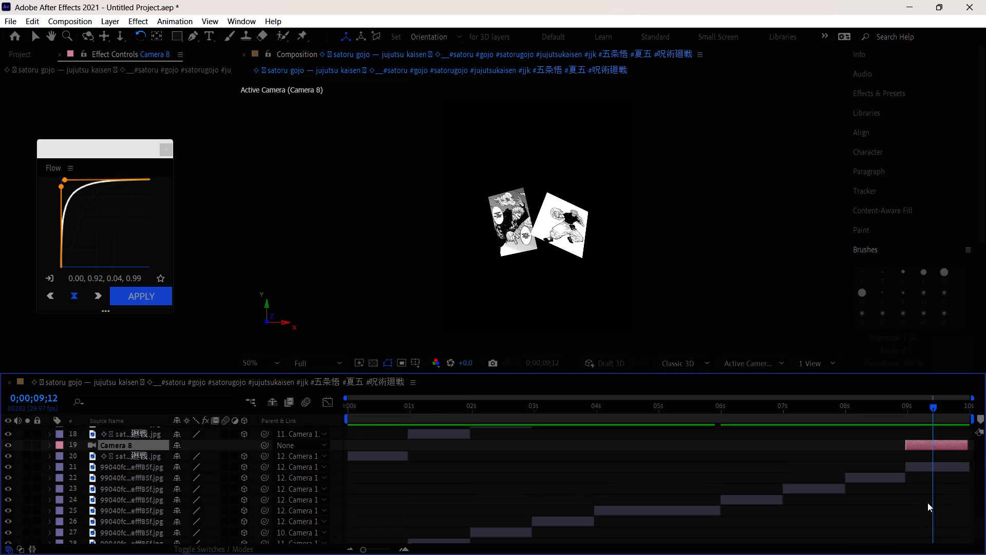
click(937, 464)
click(934, 447)
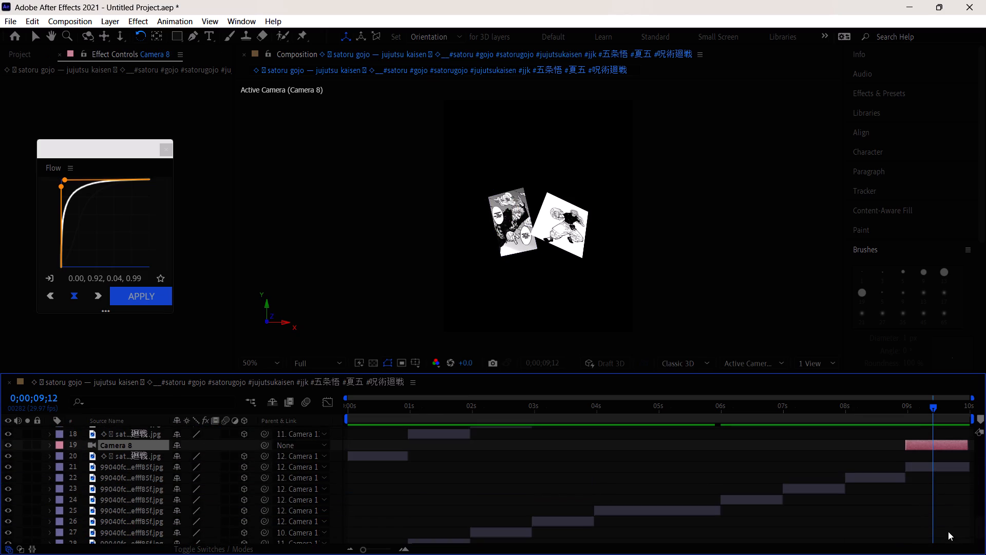